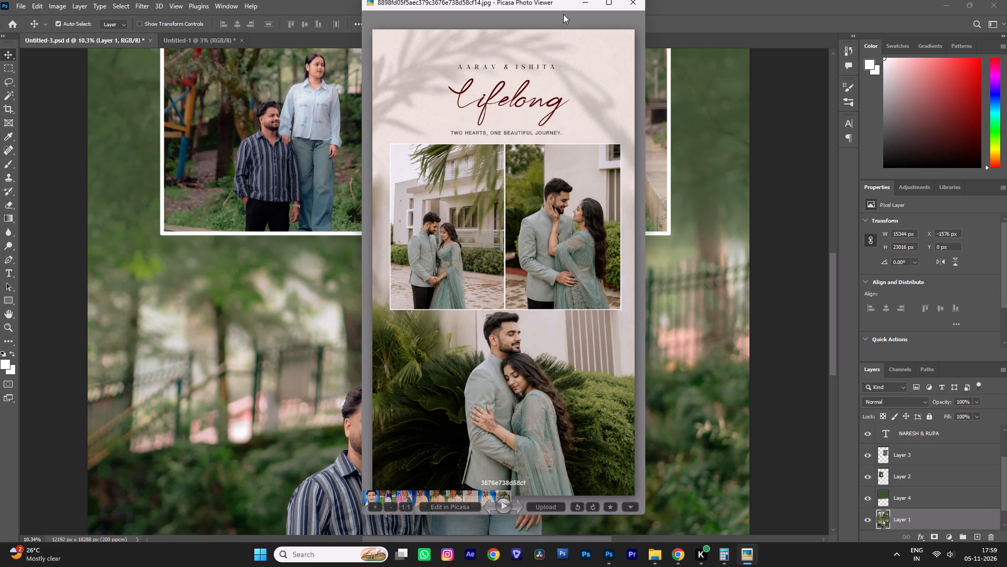
Close the reference "Lifelong" couple poster image to return to the collage document.
click(628, 0)
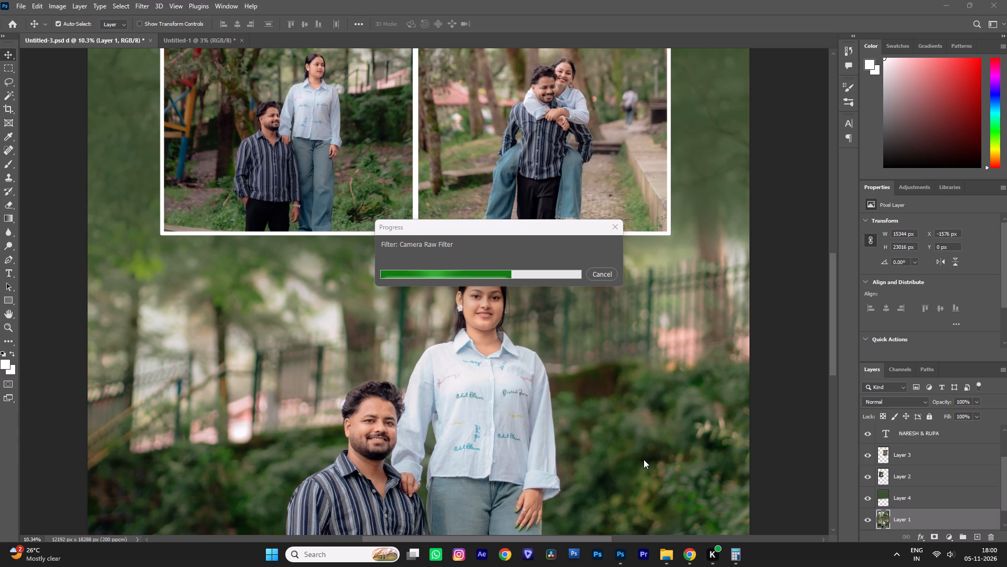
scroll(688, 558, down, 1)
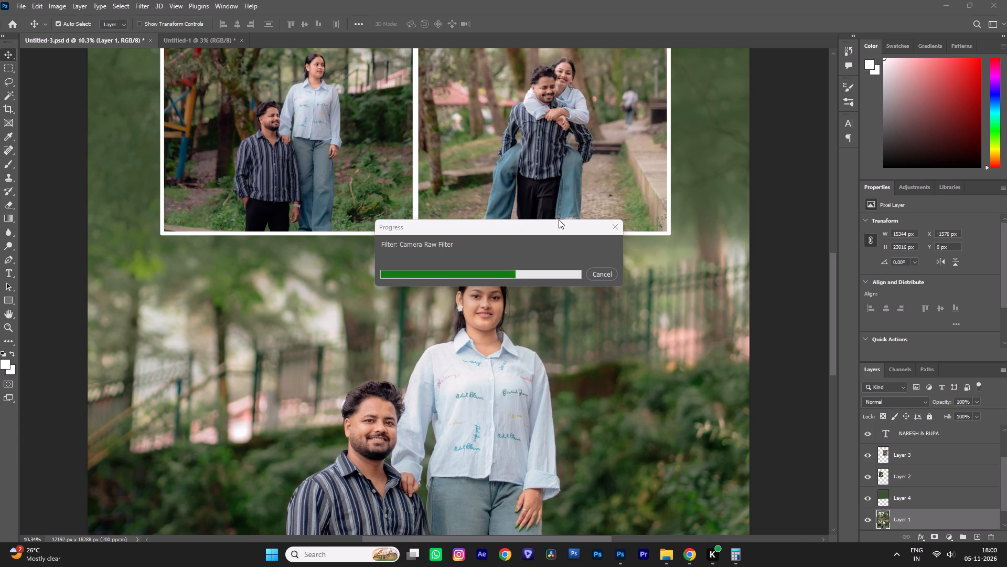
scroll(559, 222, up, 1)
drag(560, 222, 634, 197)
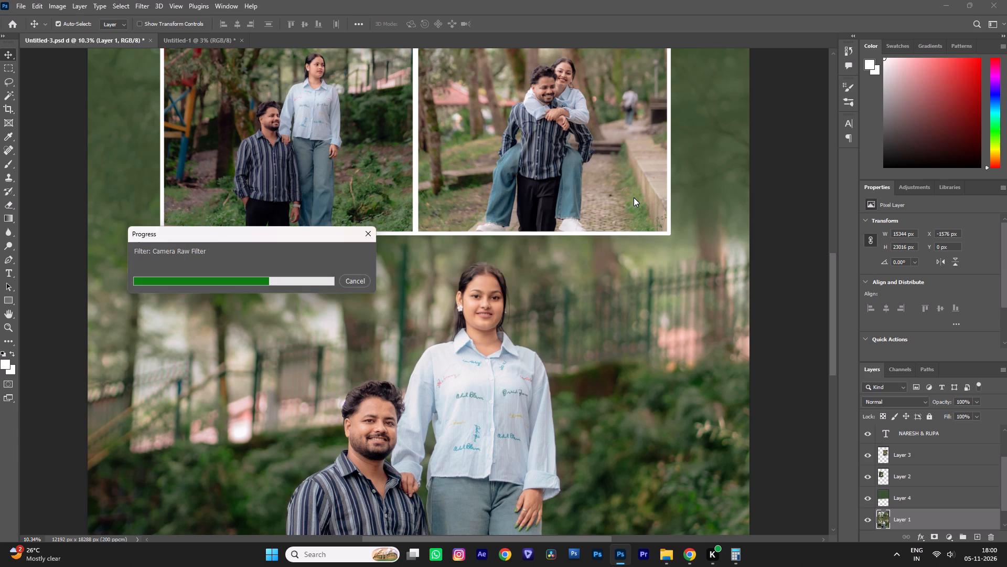
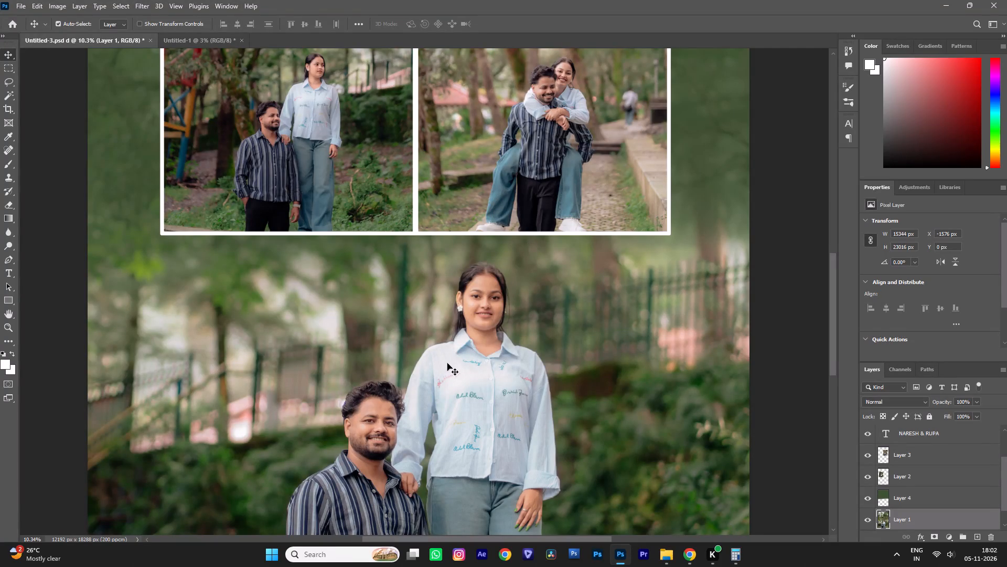
Examine the collage both as a whole and up close, from the title to the main couple photo.
alt+scroll(447, 363, down, 12)
alt+scroll(447, 363, up, 5)
alt+scroll(447, 363, down, 5)
alt+scroll(447, 363, up, 3)
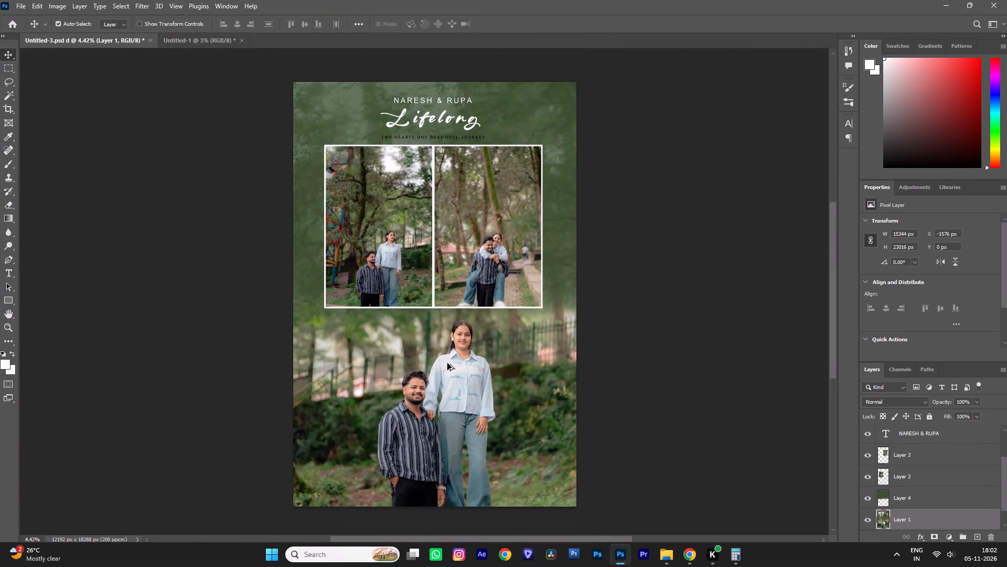
alt+scroll(449, 332, down, 2)
alt+scroll(449, 332, up, 2)
alt+scroll(449, 332, down, 1)
alt+scroll(449, 332, up, 2)
alt+scroll(449, 332, down, 2)
alt+scroll(449, 332, up, 2)
alt+scroll(449, 332, down, 2)
alt+scroll(449, 332, up, 5)
alt+scroll(449, 332, down, 5)
alt+scroll(449, 332, up, 5)
alt+scroll(449, 332, down, 4)
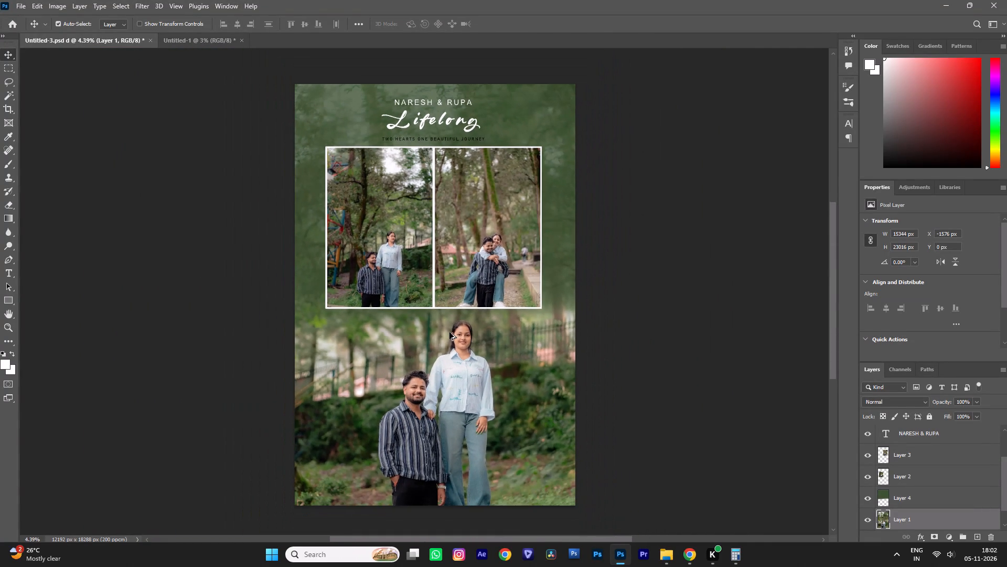
alt+scroll(449, 332, down, 1)
Switch to File Explorer and open the Trending PNG folder inside Instagram Post PSD on the S4 (F:) drive.
click(668, 555)
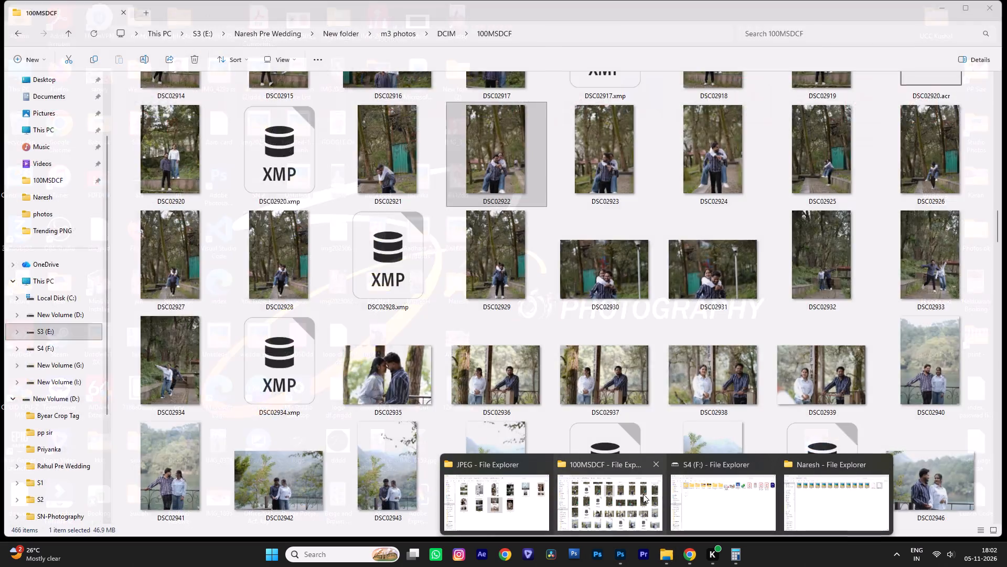
click(522, 493)
click(353, 377)
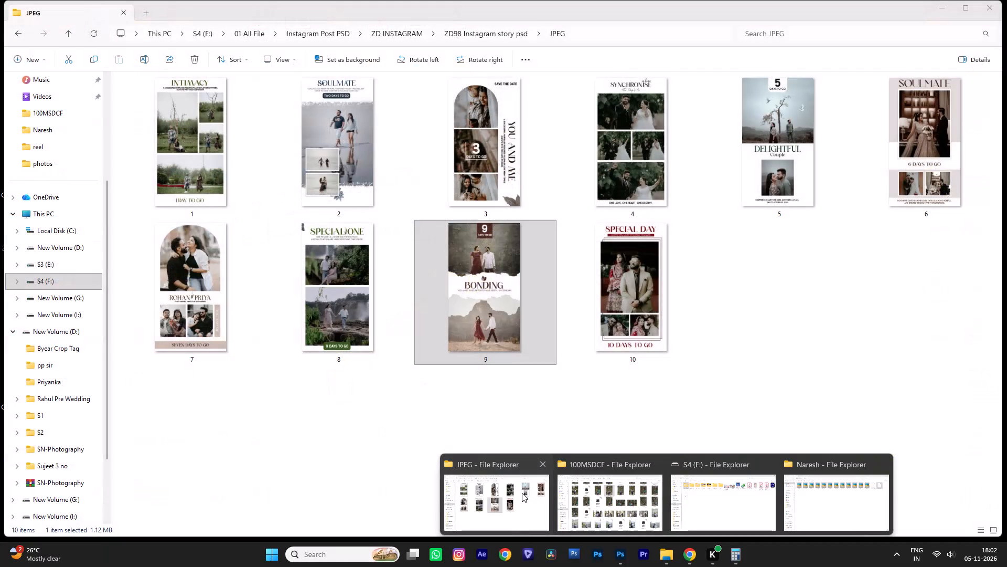
click(722, 397)
click(491, 202)
click(487, 203)
click(482, 195)
click(204, 135)
double_click(380, 146)
click(393, 175)
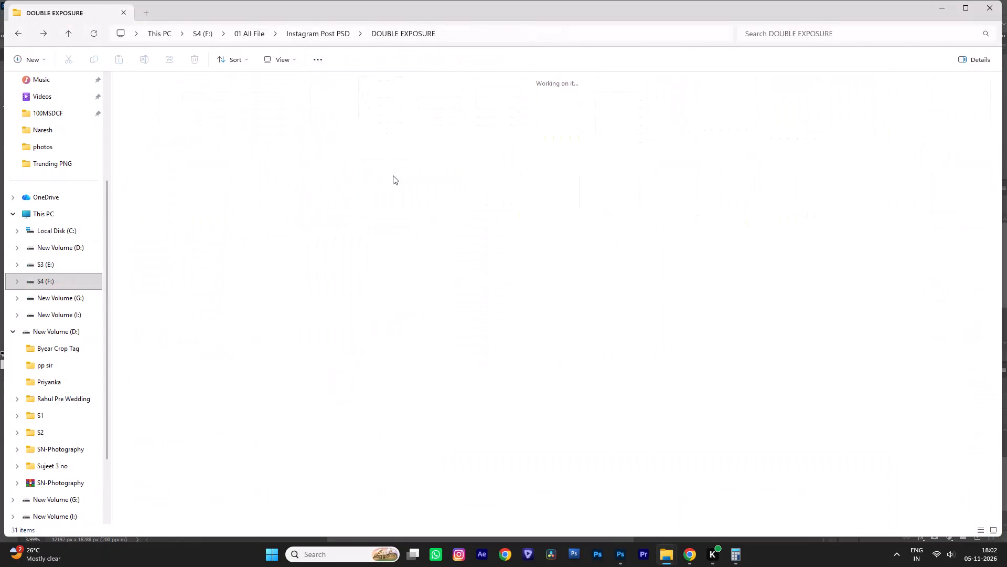
double_click(181, 194)
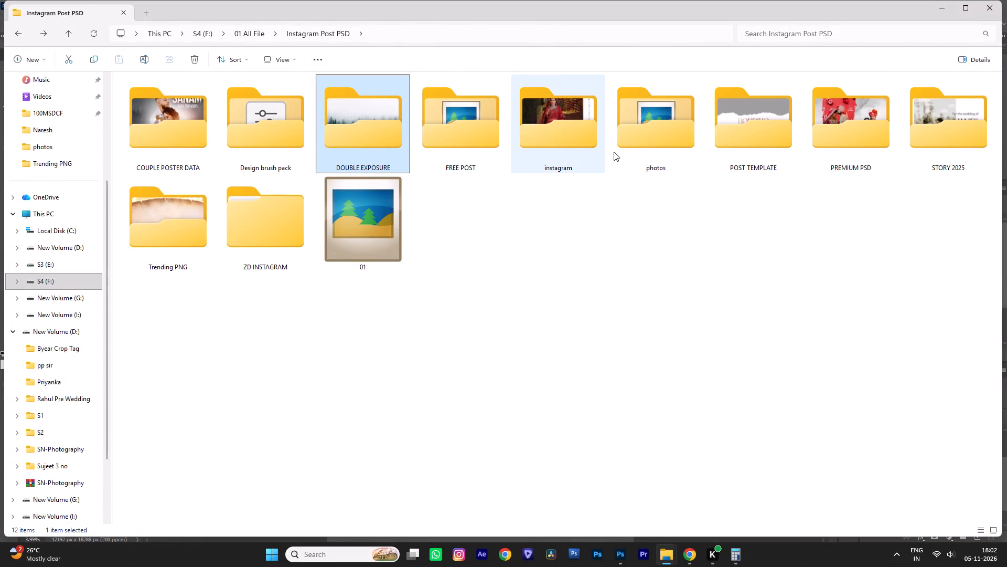
click(478, 314)
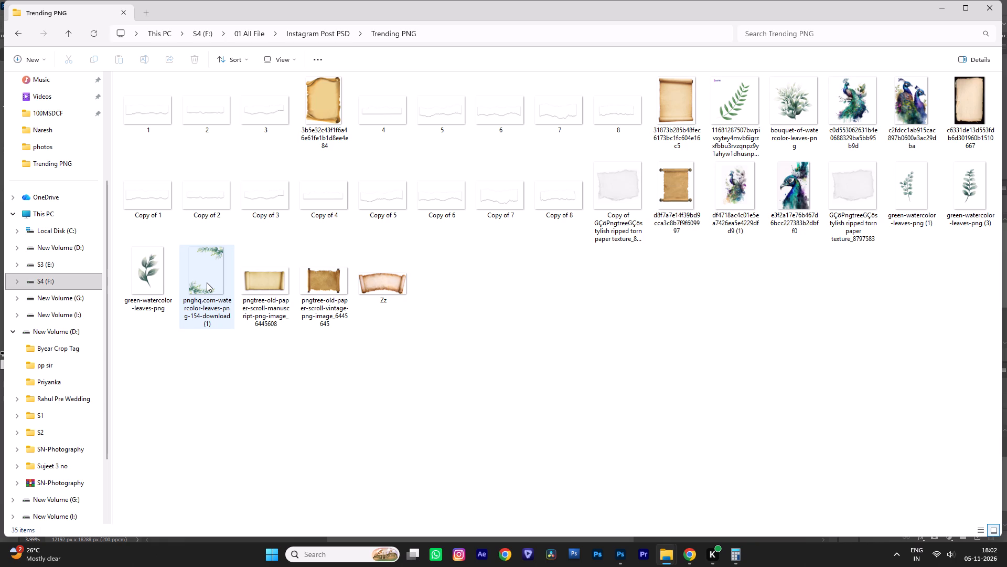
Preview the TakePNG green leaf branch image and close the preview.
double_click(736, 110)
scroll(649, 531, down, 1)
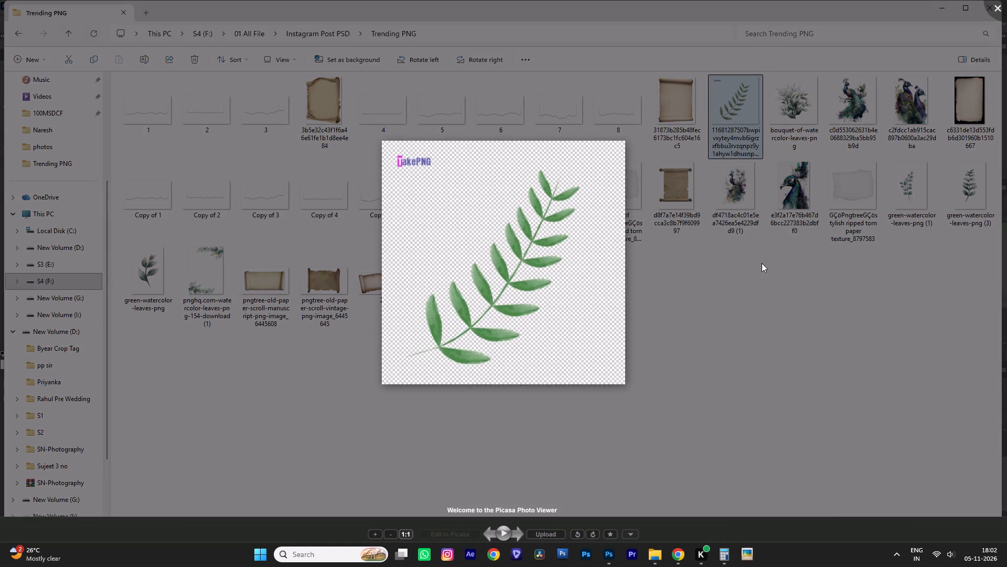
click(1006, 0)
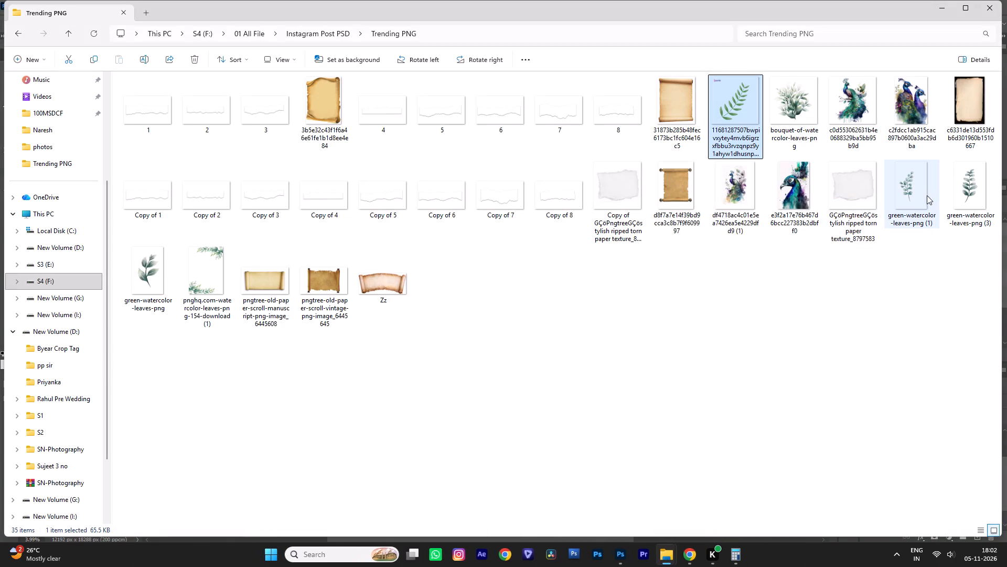
Place the green leaf branch PNG from the Trending PNG folder into the Photoshop collage document and commit its placement.
drag(149, 277, 954, 194)
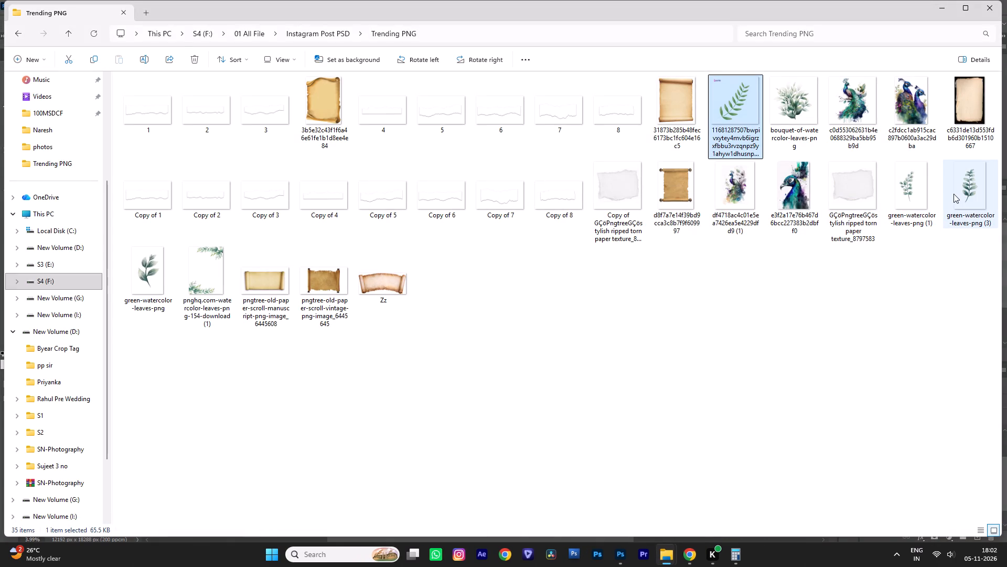
drag(954, 194, 413, 388)
drag(745, 113, 954, 194)
drag(954, 194, 539, 194)
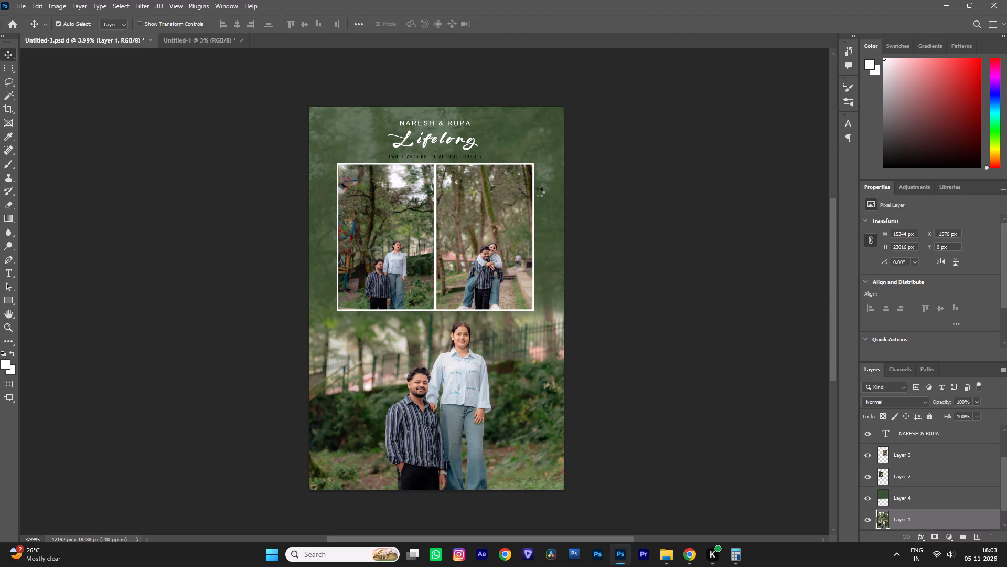
key(Return)
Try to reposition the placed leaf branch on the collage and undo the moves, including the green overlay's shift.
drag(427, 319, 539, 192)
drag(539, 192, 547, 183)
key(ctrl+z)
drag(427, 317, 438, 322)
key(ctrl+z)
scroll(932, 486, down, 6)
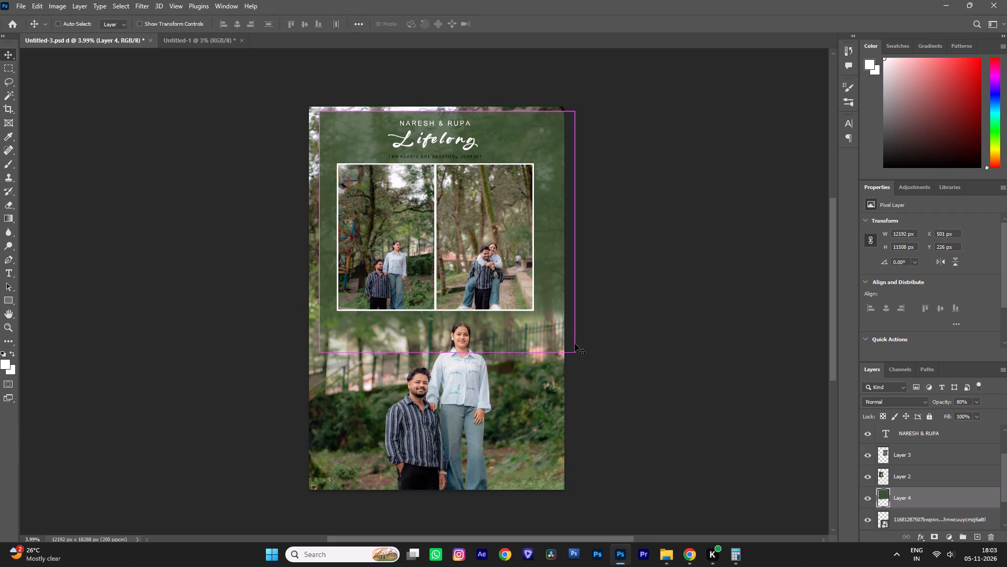
Select the embedded leaf smart object layer below Layer 4 and rasterize it.
scroll(933, 488, down, 1)
scroll(931, 487, up, 11)
scroll(919, 484, down, 3)
right_click(425, 319)
right_click(427, 319)
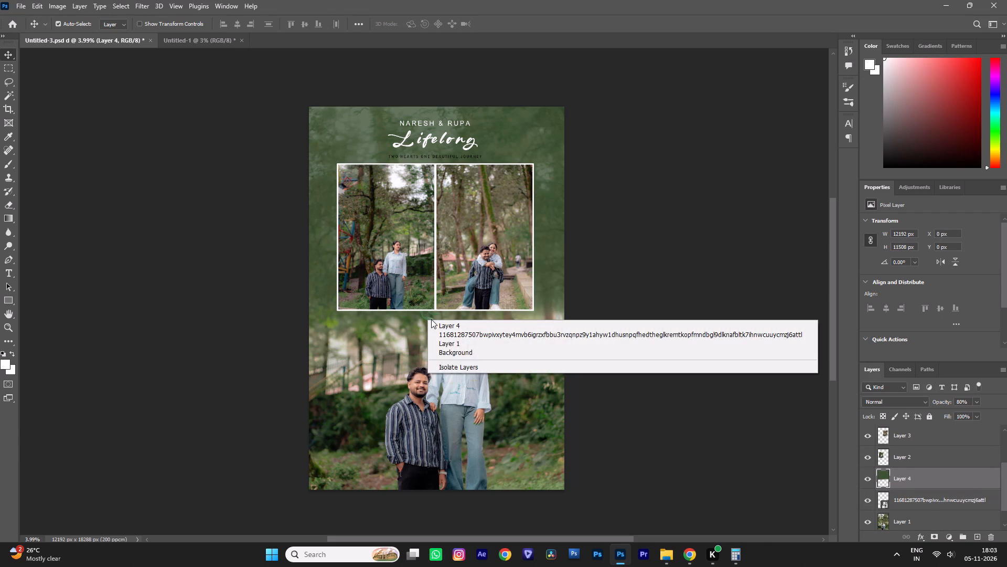
click(453, 320)
click(456, 325)
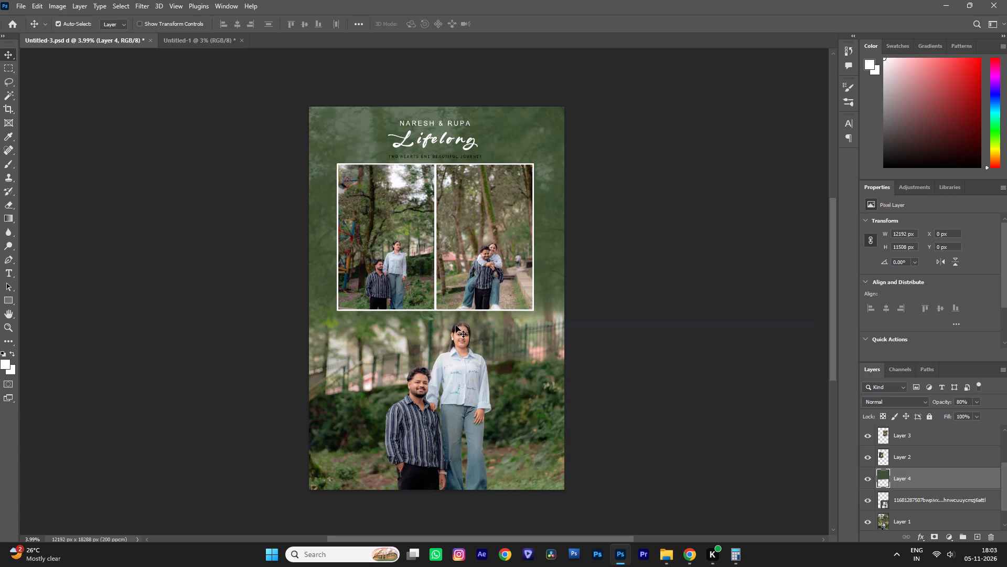
click(901, 501)
click(862, 502)
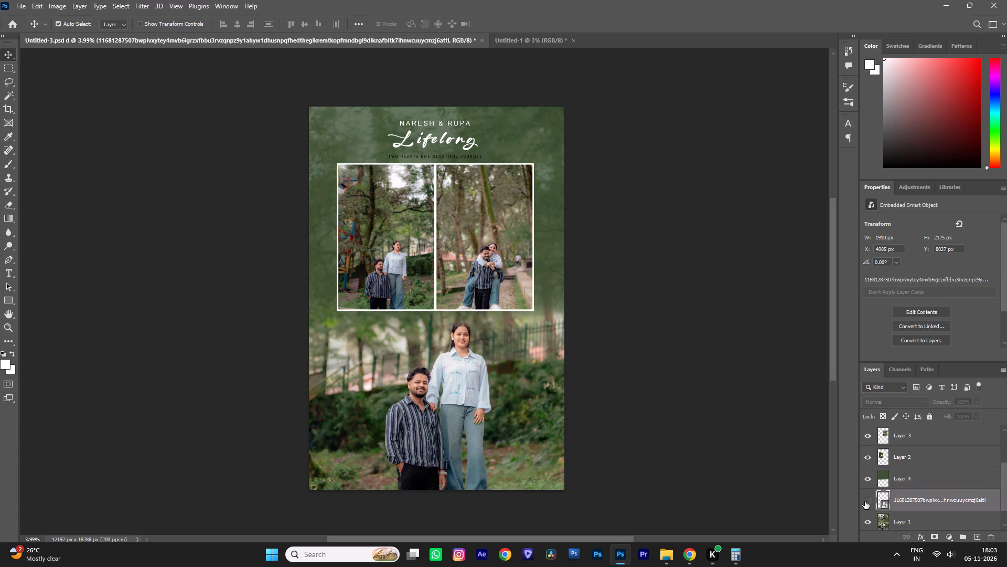
click(865, 501)
click(922, 506)
right_click(922, 506)
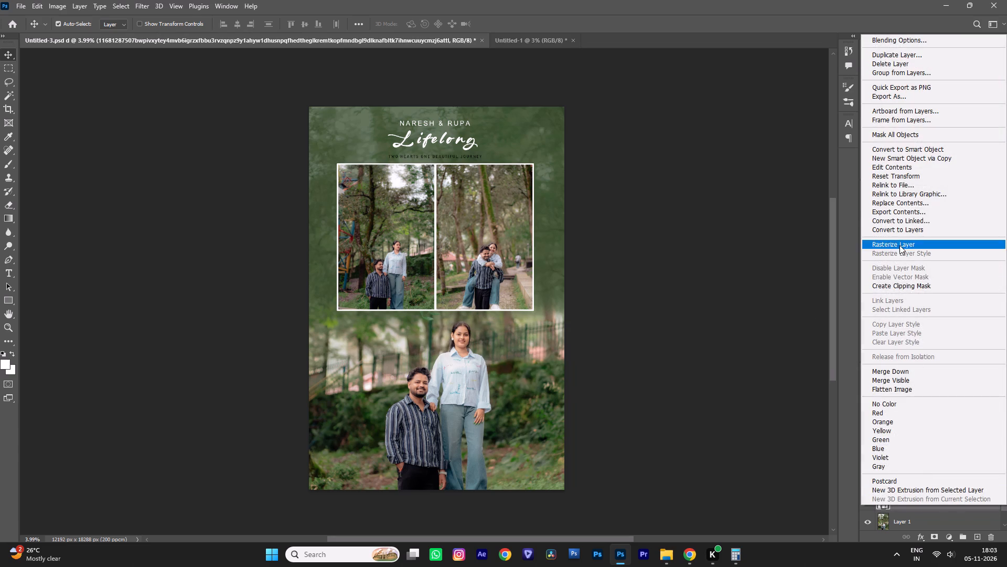
click(899, 245)
Move the leaf branch to the poster's upper-right corner, at about X 10282 px, Y 0 px.
key(ctrl+t)
drag(440, 310, 494, 244)
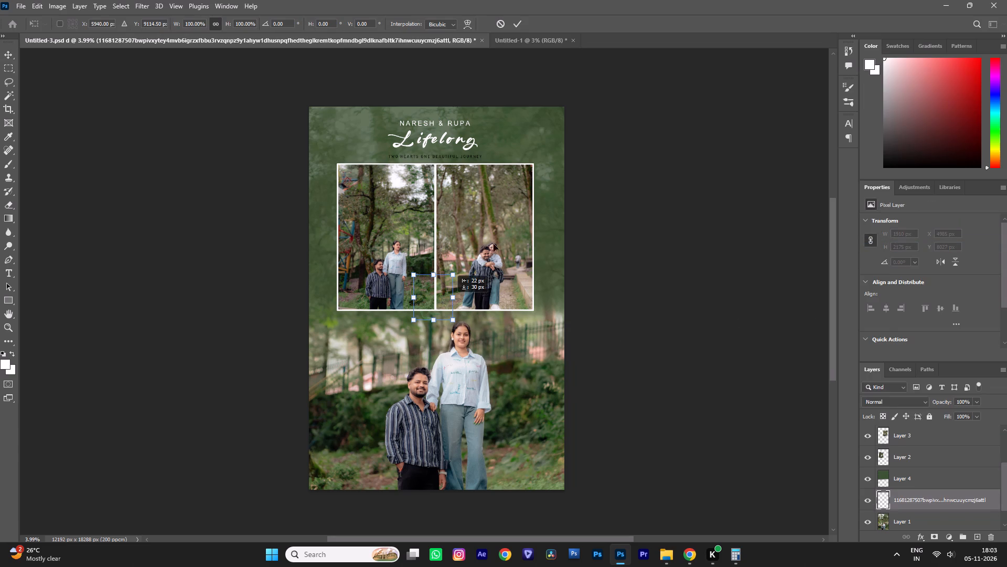
drag(494, 244, 528, 201)
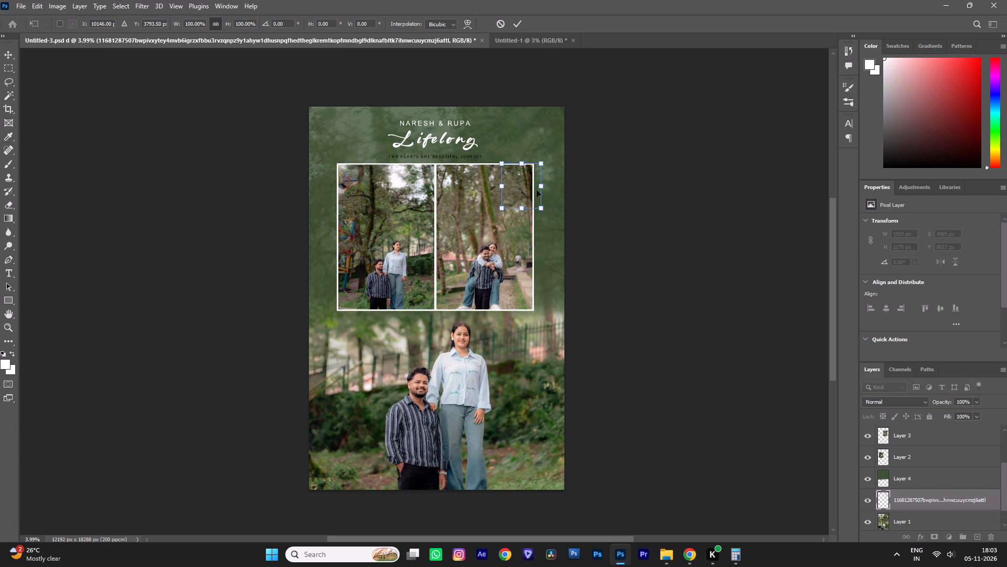
drag(534, 191, 555, 134)
key(Return)
Rotate the leaf branch by about 155° and shift it so it hangs down from the poster's top edge.
alt+scroll(563, 167, up, 6)
key(space)
key(space)
drag(562, 152, 427, 296)
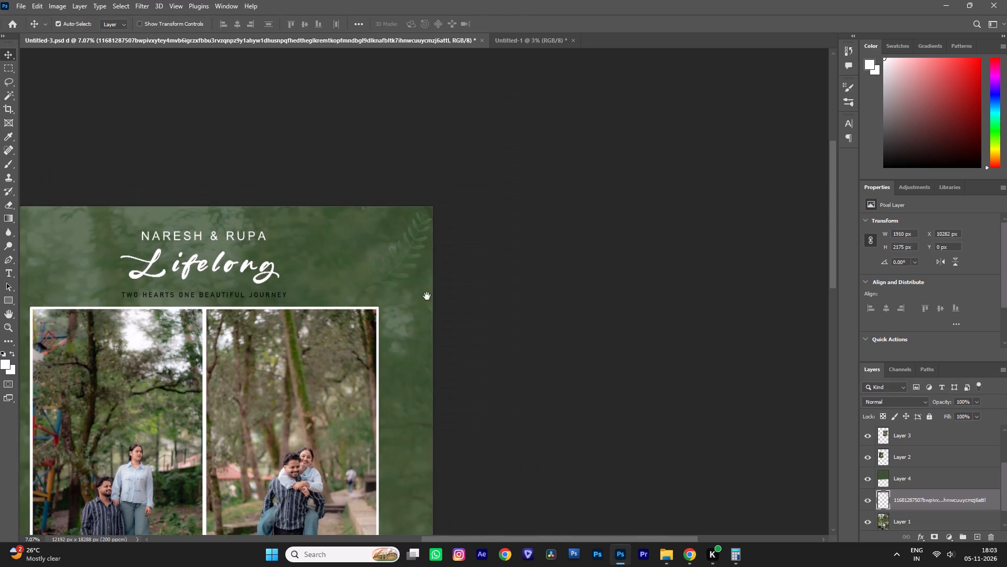
drag(427, 296, 426, 297)
alt+scroll(424, 293, up, 4)
alt+scroll(347, 210, up, 5)
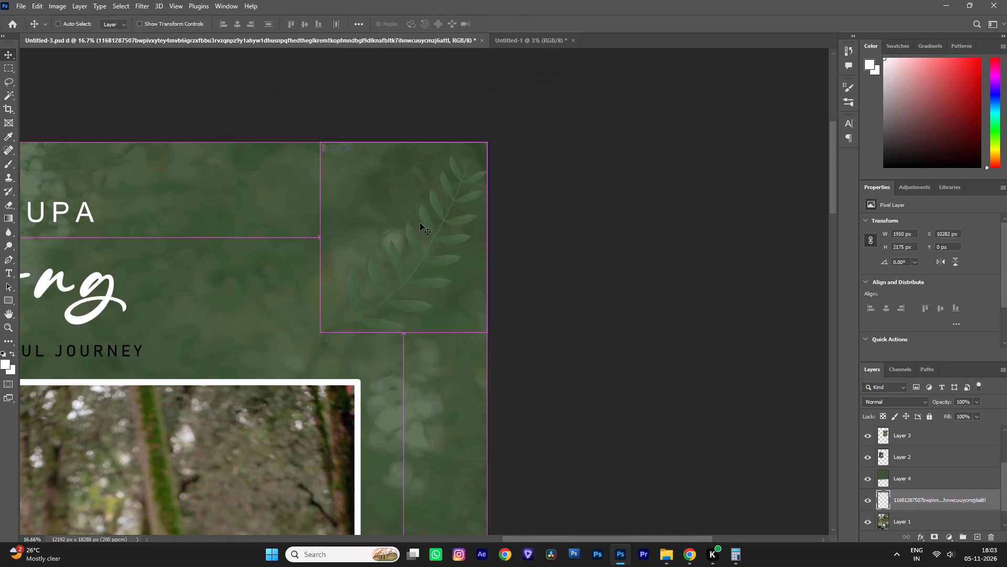
key(ctrl+t)
drag(441, 244, 443, 213)
drag(584, 258, 519, 159)
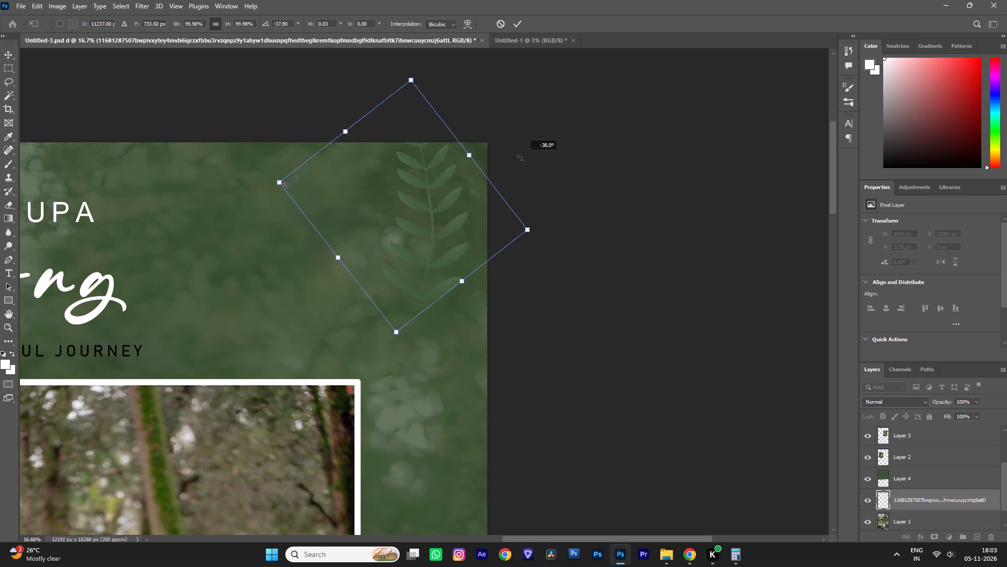
drag(519, 159, 256, 187)
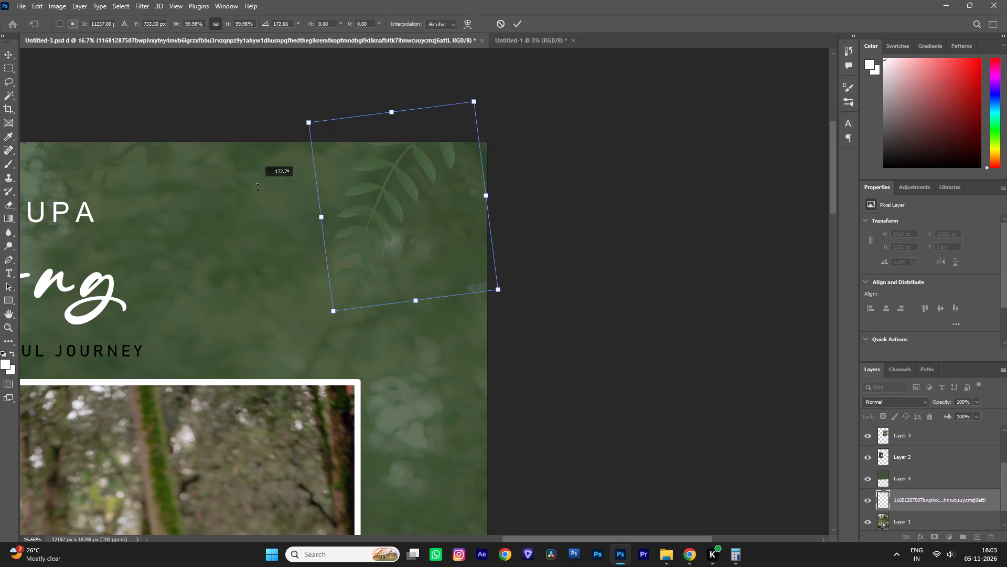
drag(256, 187, 292, 224)
drag(427, 220, 473, 227)
drag(701, 180, 711, 196)
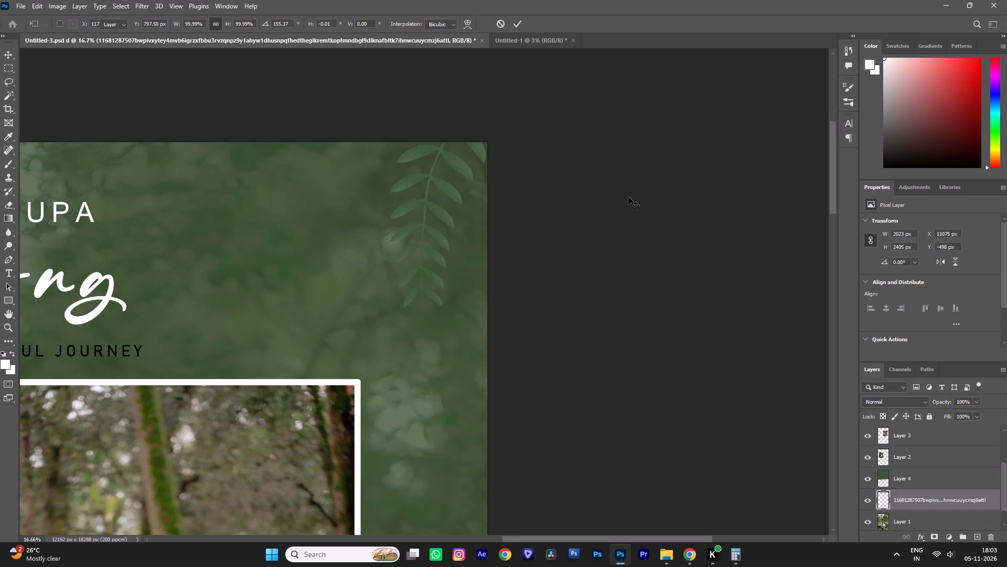
Rotate the leaf branch another 25° or so and fit it into the poster's upper-right corner.
key(ctrl+t)
drag(602, 190, 624, 234)
drag(624, 234, 632, 243)
click(634, 244)
drag(634, 244, 664, 269)
drag(414, 219, 416, 235)
key(Return)
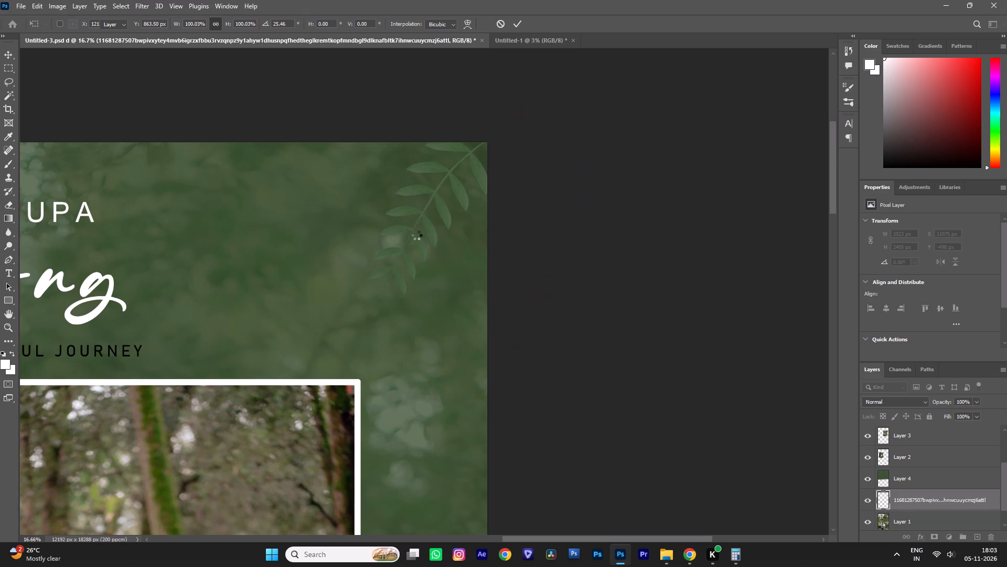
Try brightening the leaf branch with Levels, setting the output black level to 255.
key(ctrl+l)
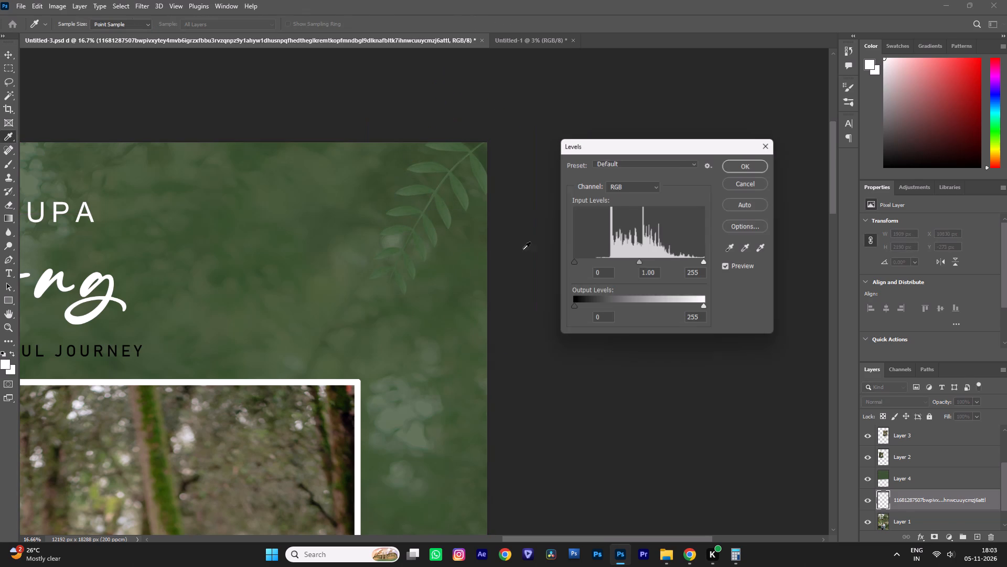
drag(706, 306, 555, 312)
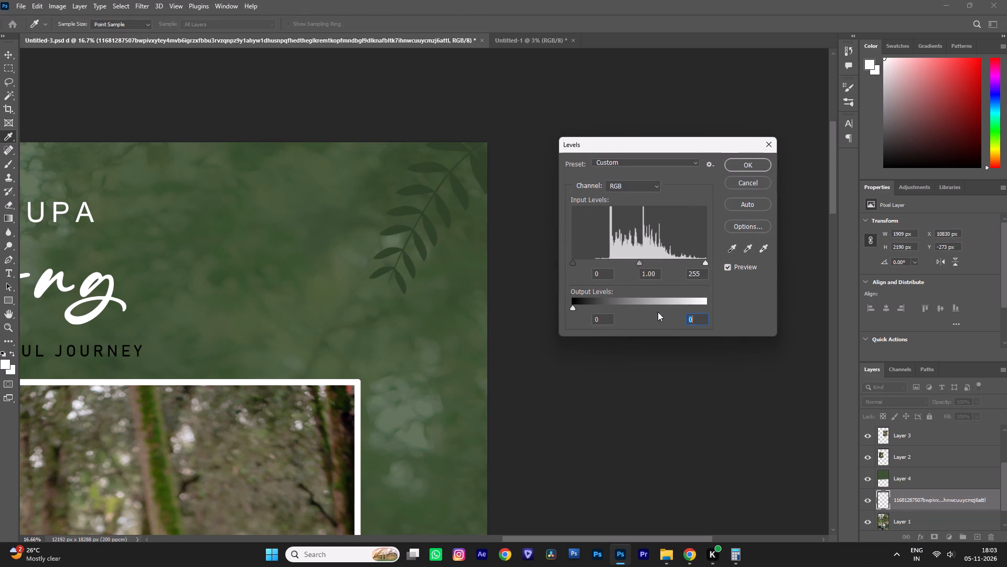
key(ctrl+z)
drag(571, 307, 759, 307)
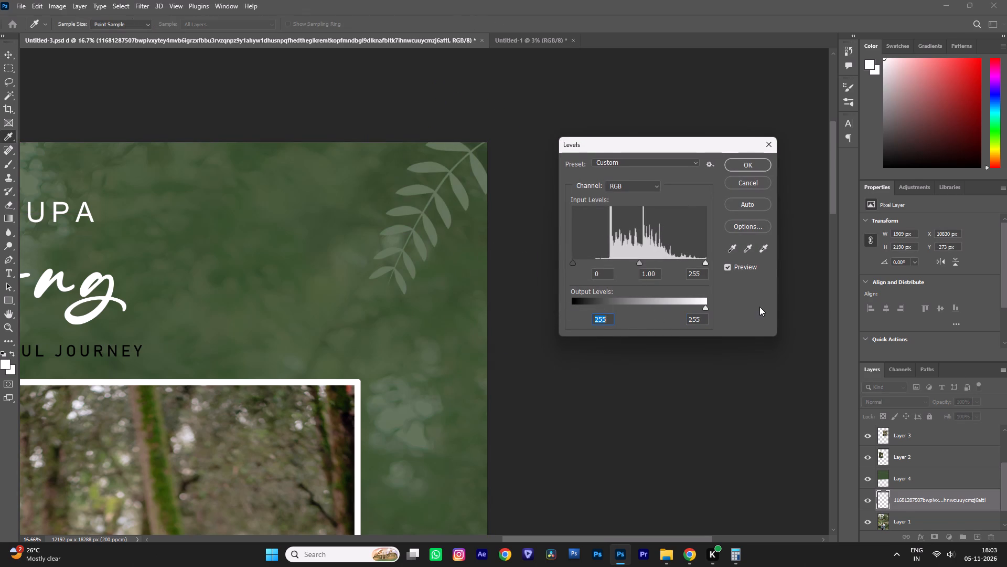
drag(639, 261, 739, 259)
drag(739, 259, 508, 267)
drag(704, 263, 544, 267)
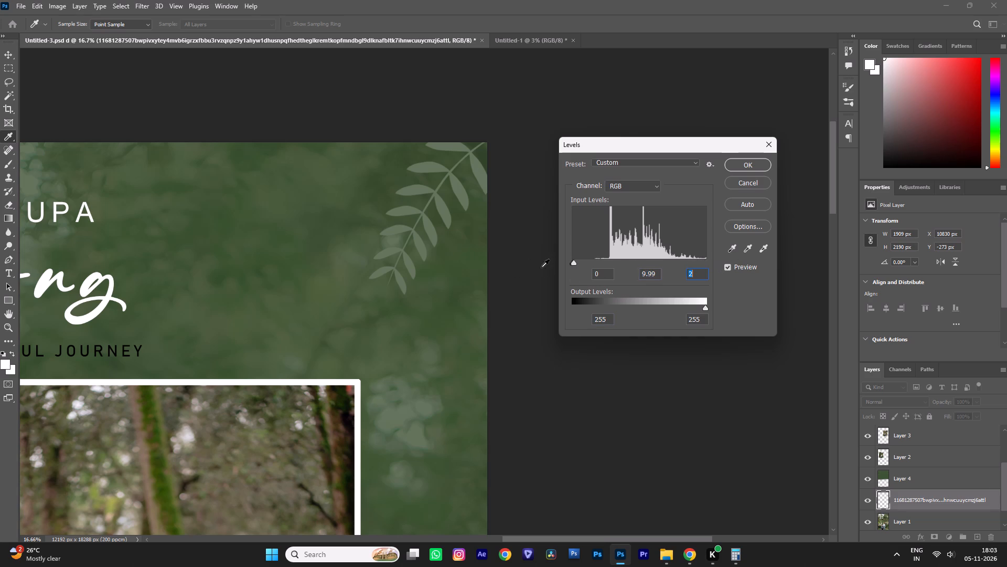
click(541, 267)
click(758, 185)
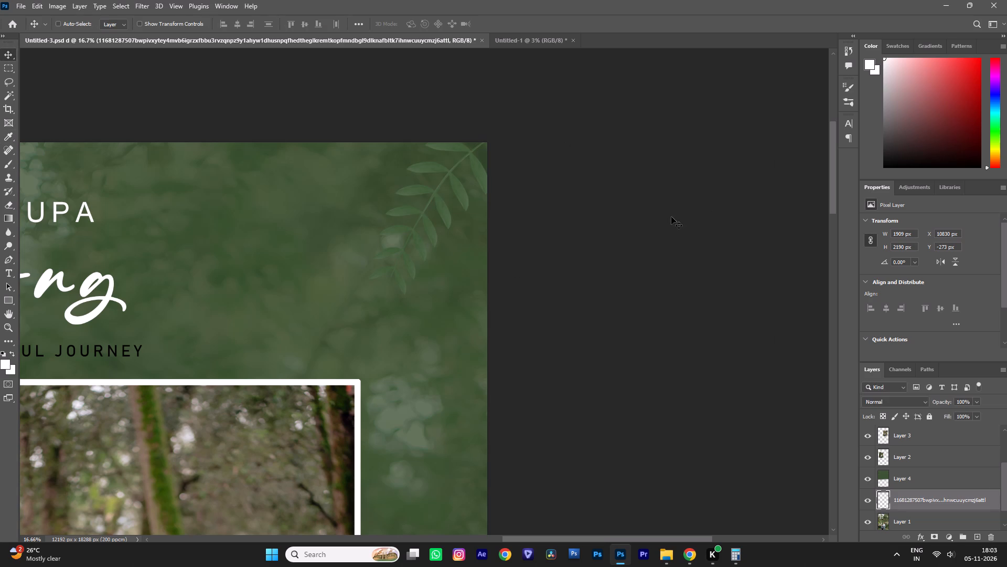
Turn the leaf branch white by raising its Lightness to the maximum with Hue/Saturation.
key(ctrl+u)
drag(646, 259, 779, 254)
key(ctrl+z)
drag(643, 233, 513, 239)
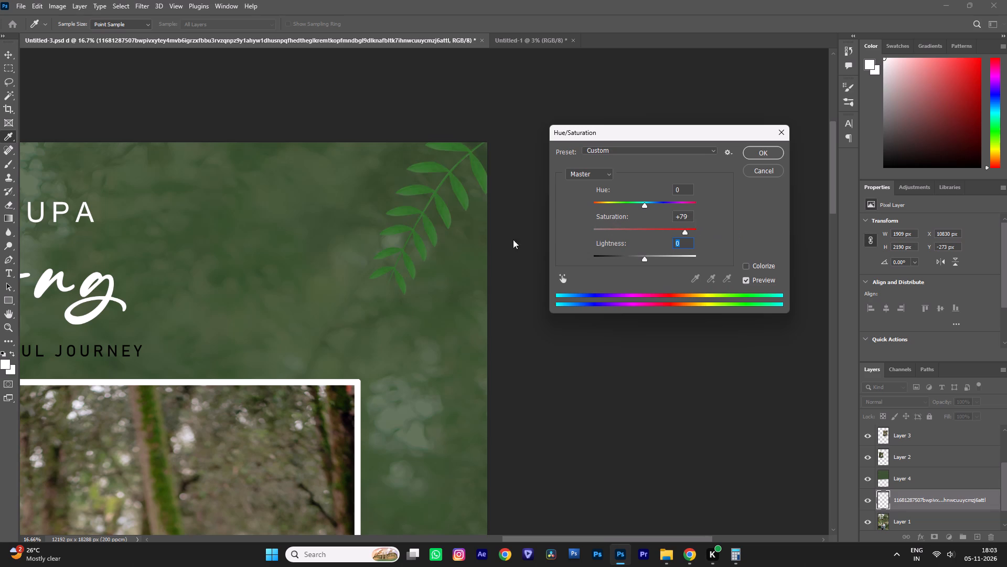
drag(513, 239, 466, 241)
key(ctrl+z)
drag(644, 205, 765, 201)
key(ctrl+z)
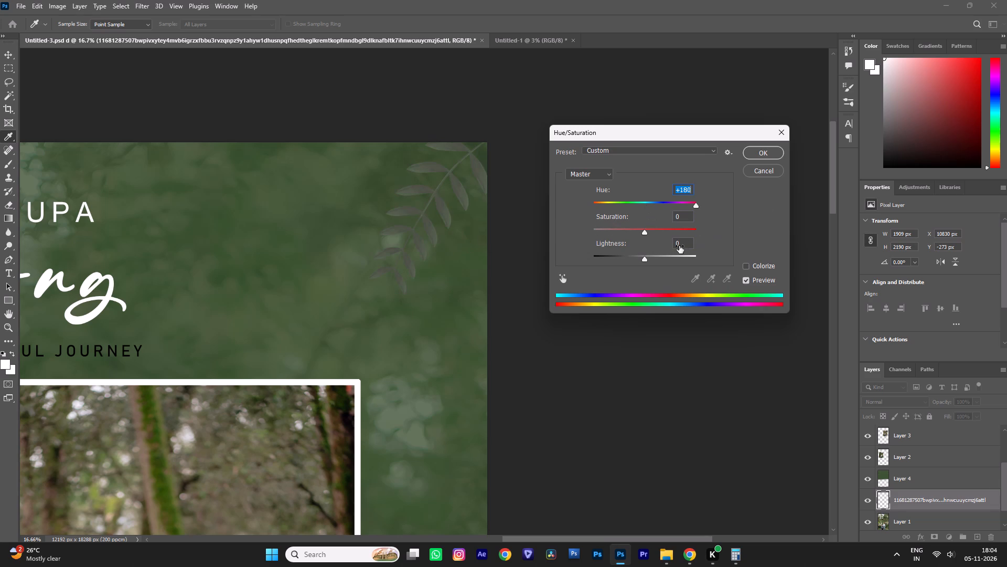
drag(644, 259, 795, 249)
key(Return)
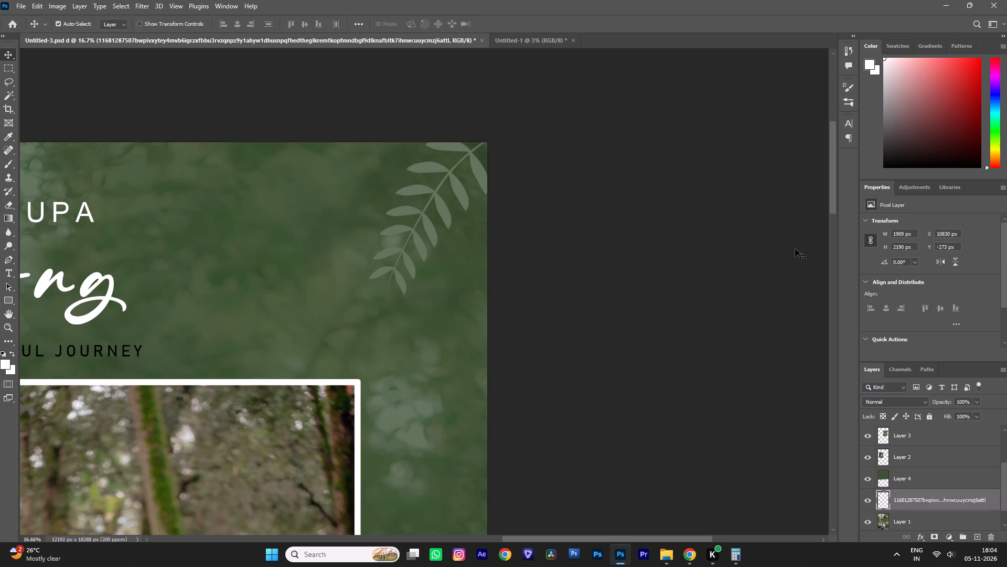
Move the leaf branch layer above the green overlay Layer 4 and keep it selected.
scroll(919, 526, up, 3)
scroll(924, 509, down, 3)
drag(923, 500, 921, 459)
click(921, 459)
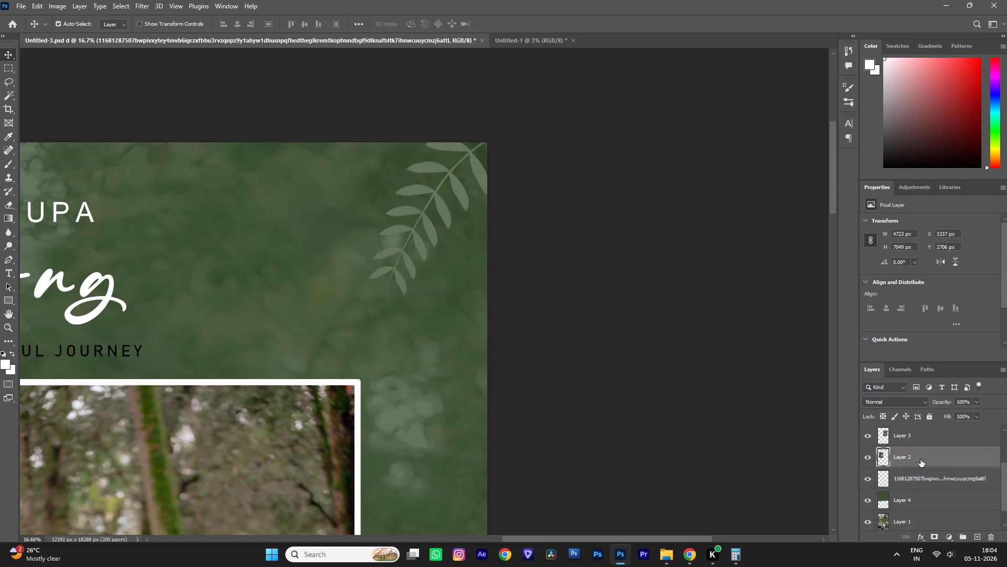
click(930, 480)
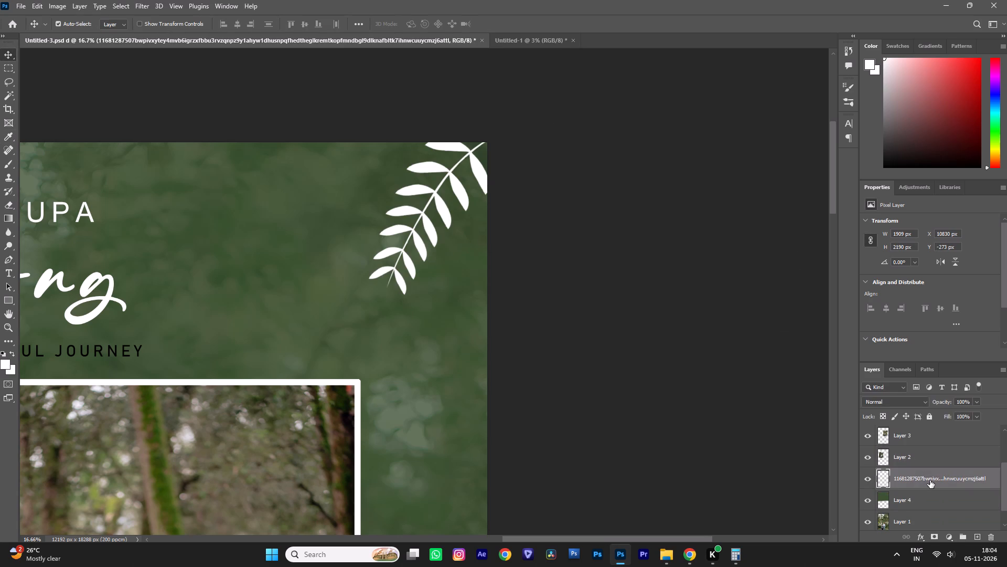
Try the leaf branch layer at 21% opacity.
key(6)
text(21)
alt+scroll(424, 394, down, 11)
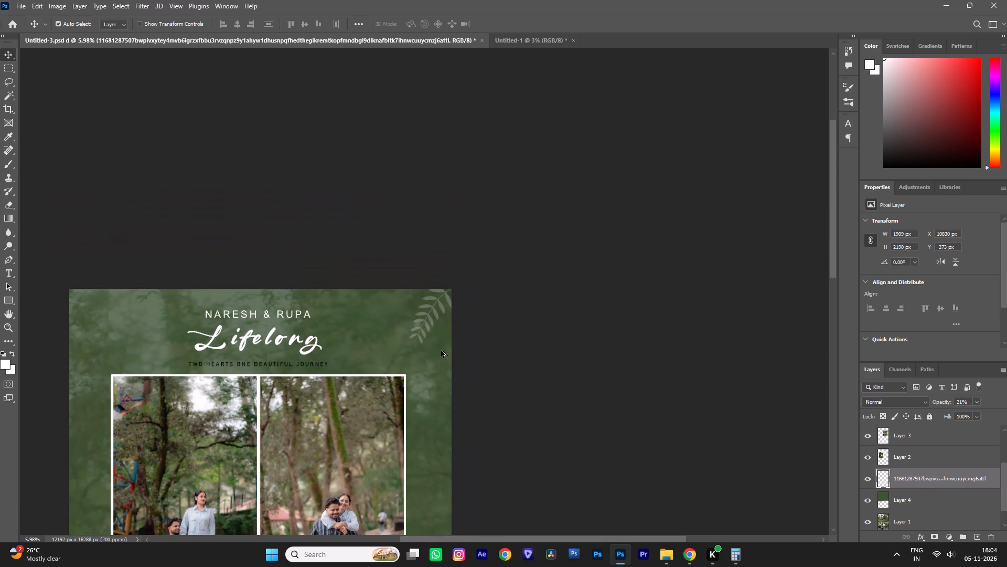
Set the leaf branch layer's opacity to 99%.
key(space)
key(space)
key(space)
key(space)
key(space)
key(space)
drag(431, 361, 556, 245)
text(39999)
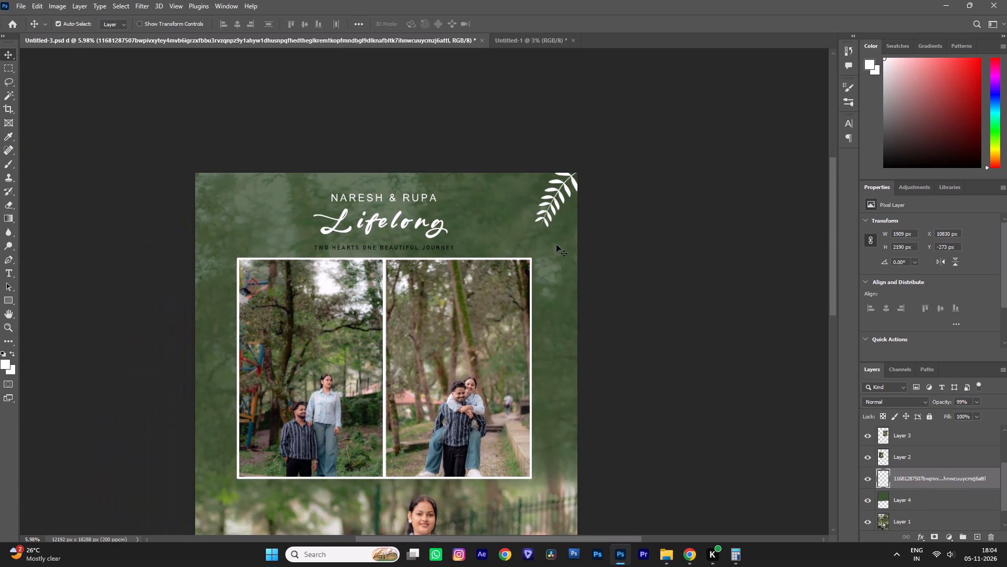
Duplicate the leaf branch and place the copy beside the "Lifelong" title.
alt+drag(544, 211, 453, 215)
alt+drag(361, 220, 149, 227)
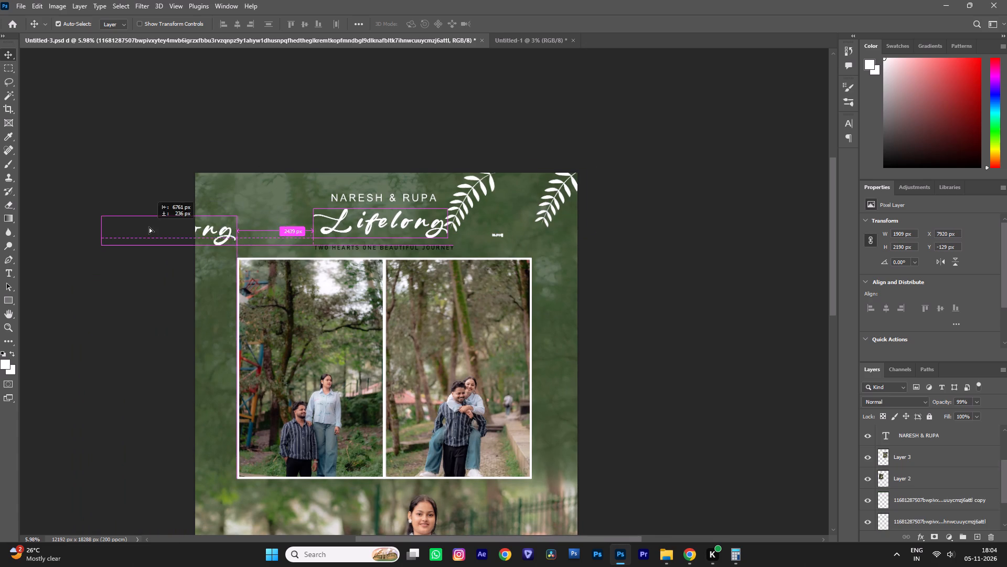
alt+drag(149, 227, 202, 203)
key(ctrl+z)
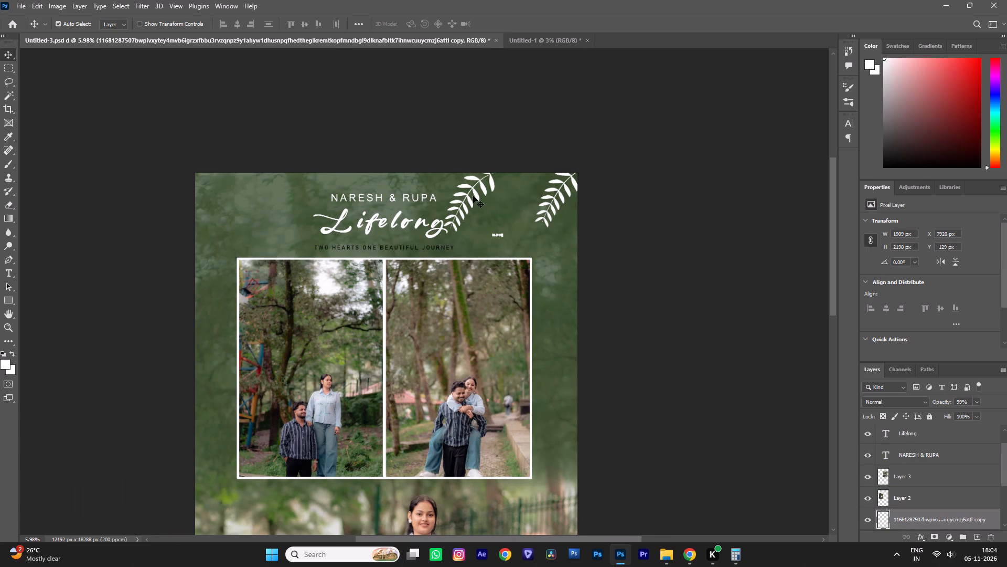
Move the leaf copy to the poster's upper-left corner and rotate it about -70° to face the other branch.
drag(475, 193, 212, 191)
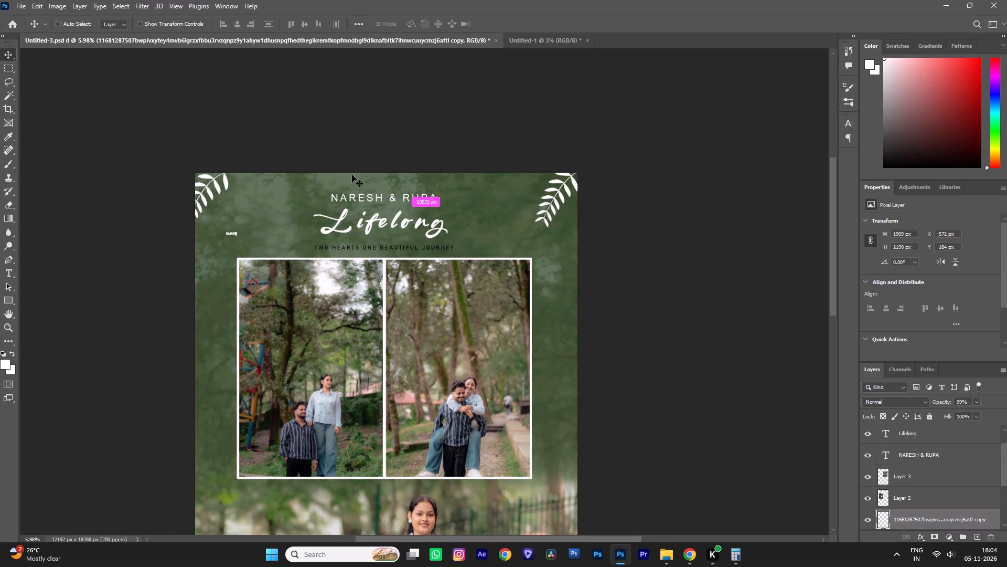
key(ctrl+t)
drag(367, 125, 297, 118)
key(ctrl+t)
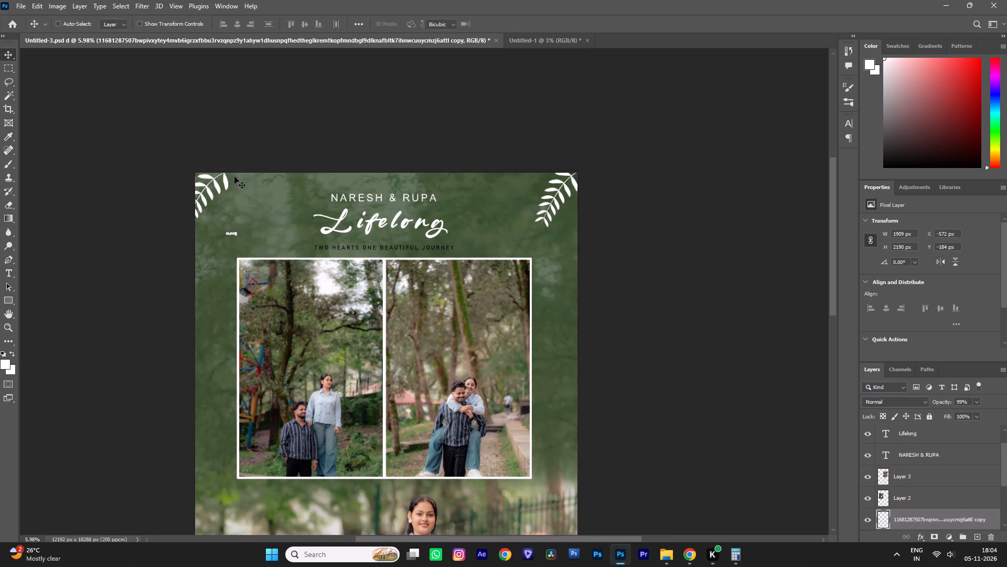
drag(273, 162, 216, 142)
drag(218, 216, 218, 207)
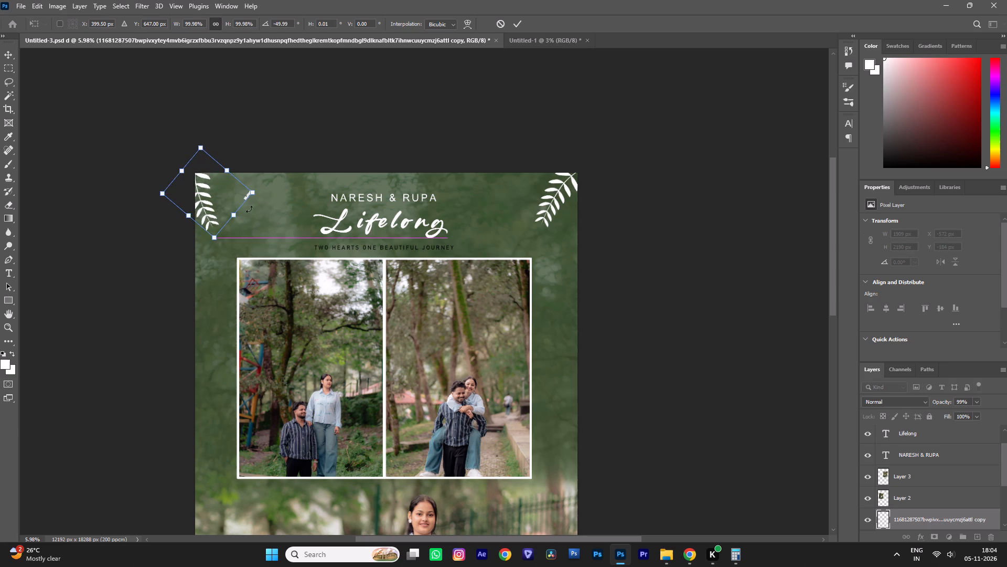
drag(255, 208, 261, 201)
drag(211, 211, 219, 211)
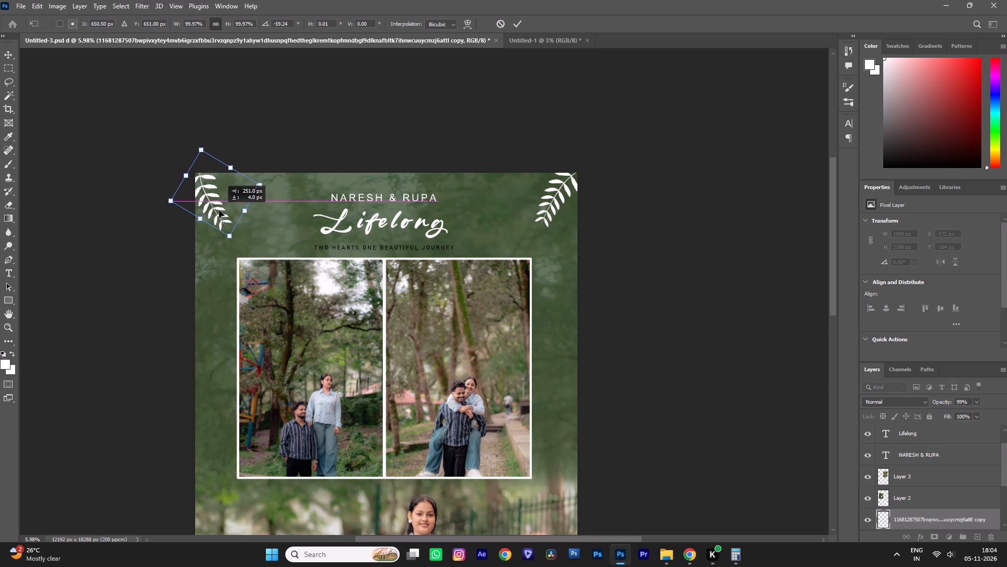
drag(219, 211, 218, 210)
drag(261, 215, 265, 205)
drag(223, 212, 217, 198)
alt+scroll(251, 205, up, 6)
drag(269, 219, 245, 219)
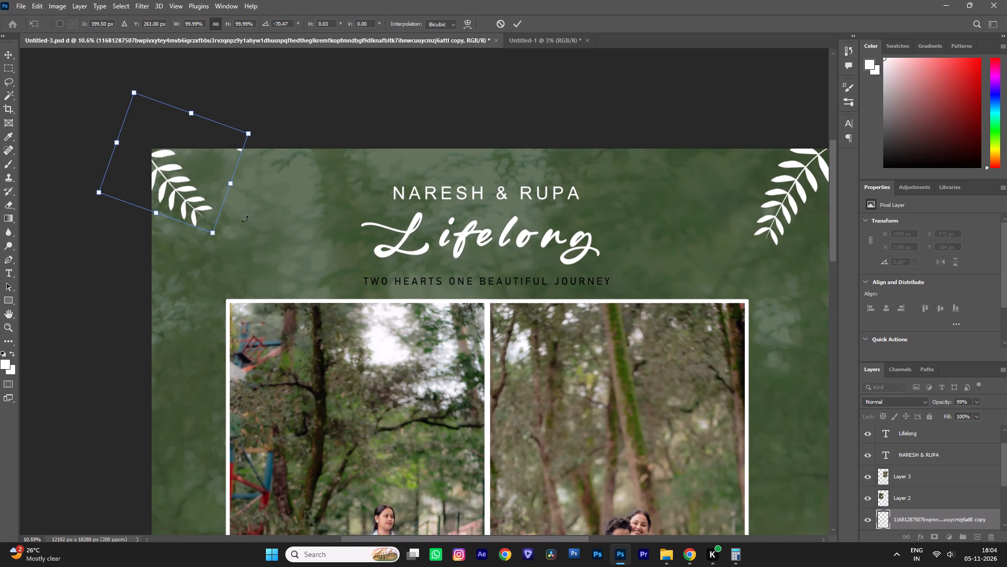
key(Return)
Flip the original leaf branch in the poster's upper-right corner horizontally and rotate it about -111°.
key(space)
key(space)
key(space)
key(space)
key(space)
key(space)
key(space)
key(space)
key(space)
key(space)
drag(333, 207, 286, 207)
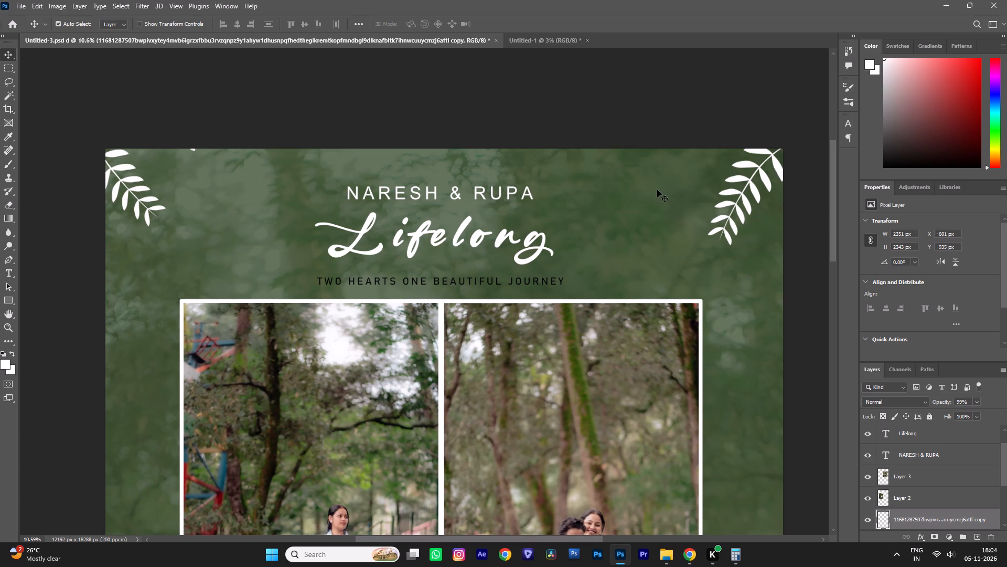
right_click(745, 202)
click(757, 210)
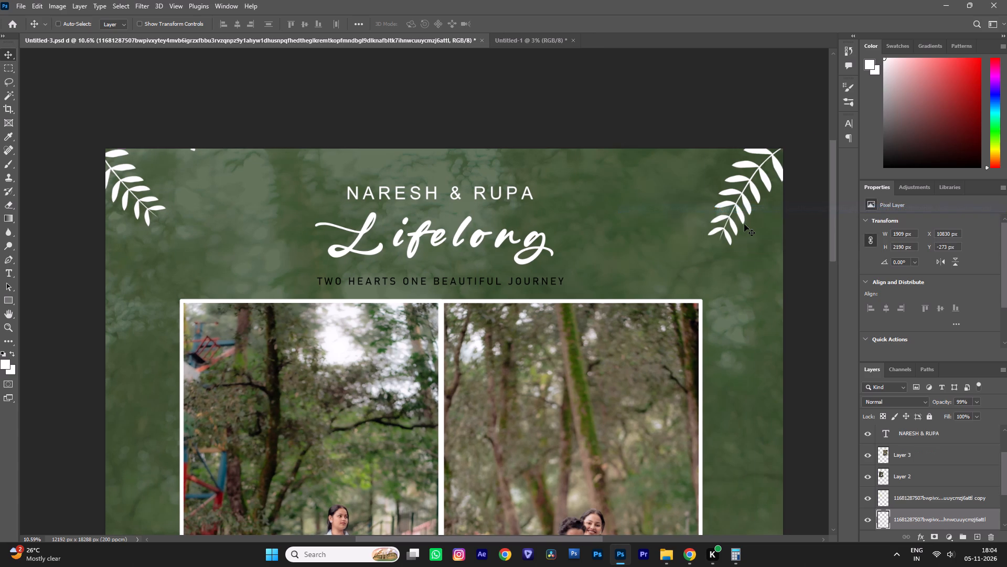
key(ctrl+t)
right_click(742, 204)
click(797, 415)
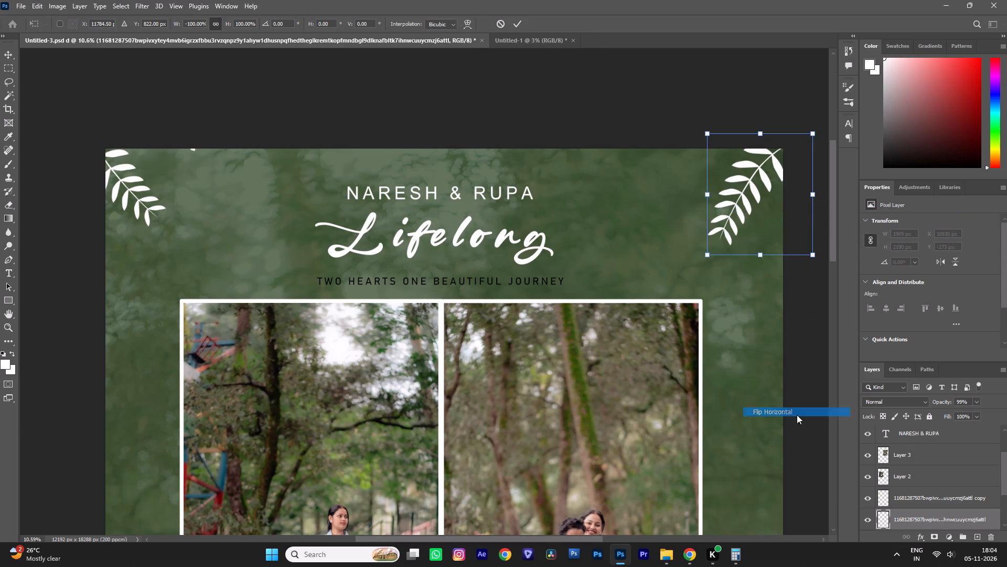
drag(812, 276, 708, 301)
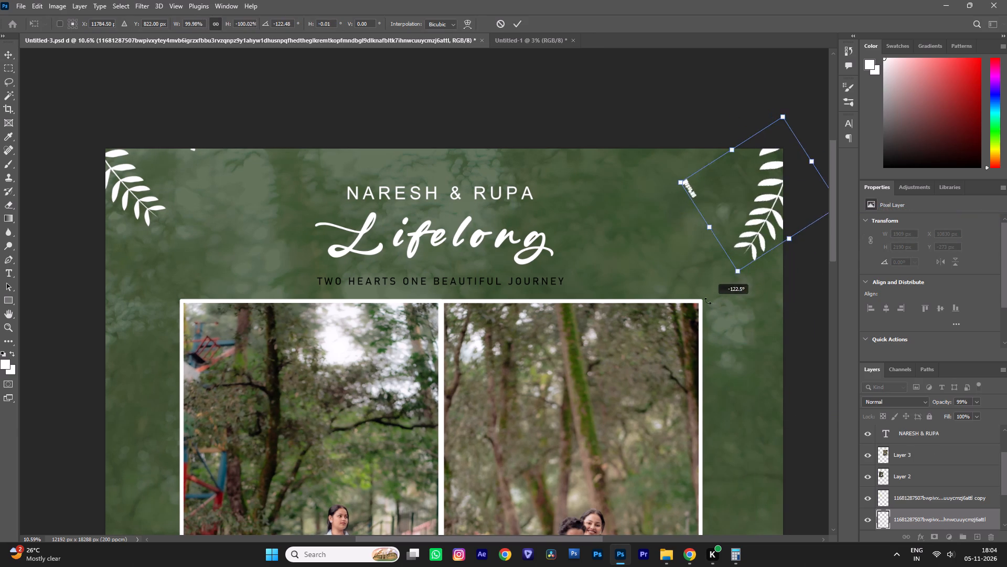
drag(708, 301, 688, 292)
Move the rotated leaf branch up into the poster's upper-right corner, level with the branch in the opposite corner.
drag(782, 214, 779, 181)
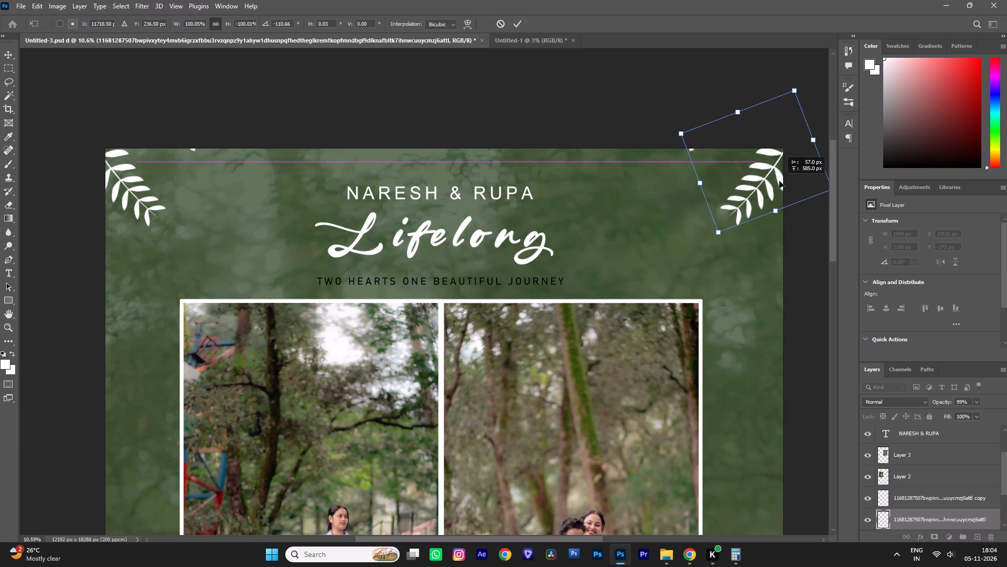
drag(779, 181, 780, 184)
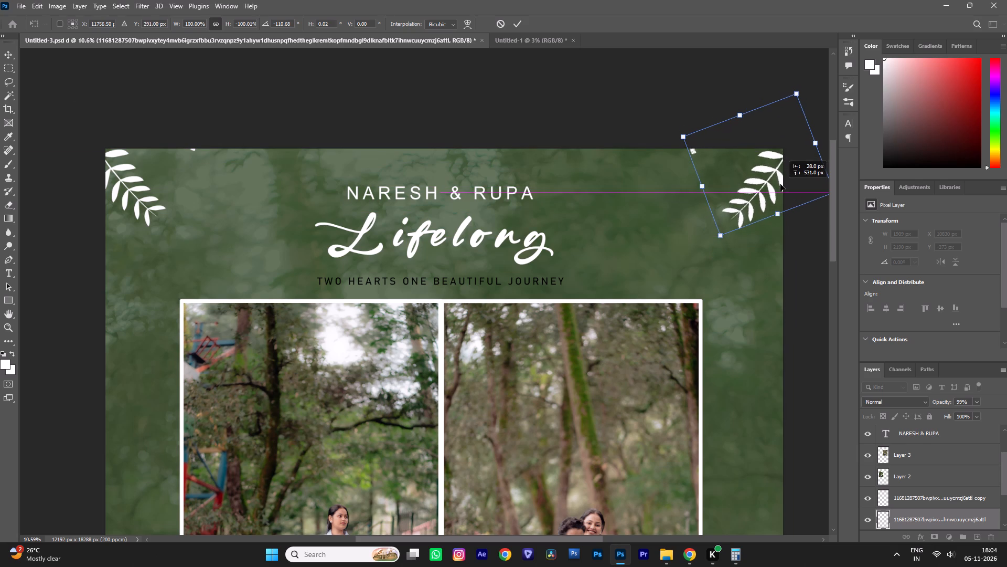
drag(780, 184, 778, 183)
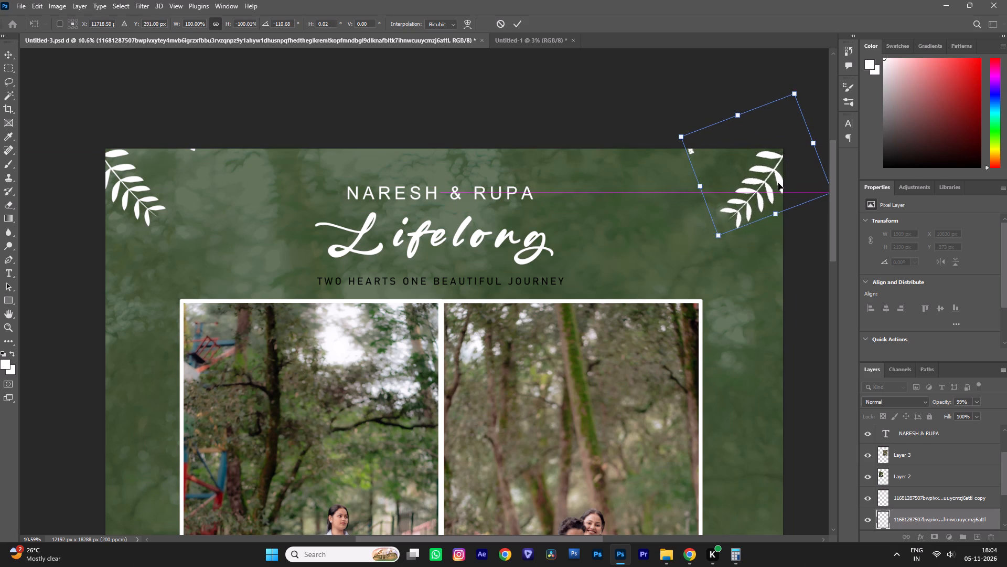
key(Up)
key(Up)
key(Up)
key(Up)
key(Return)
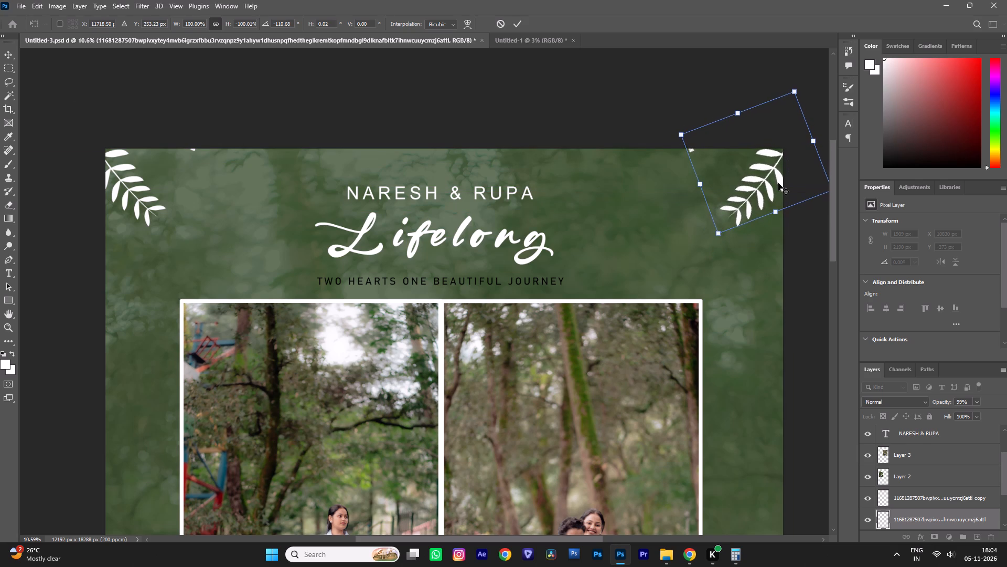
Delete the stray leaf fragments along the poster's top edge from both leaf branch layers.
key(m)
drag(668, 140, 712, 168)
key(Delete)
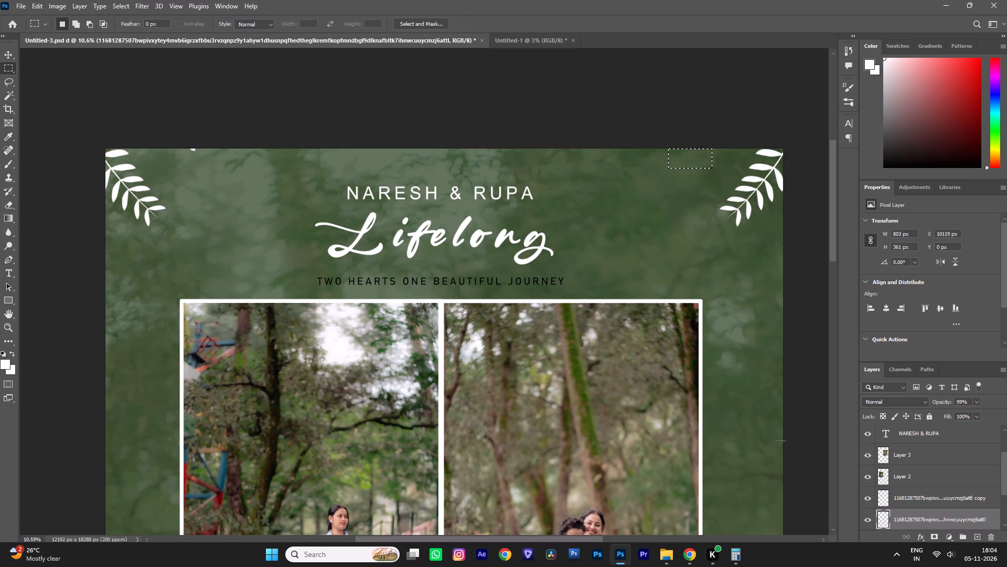
click(923, 501)
drag(166, 125, 301, 183)
key(Delete)
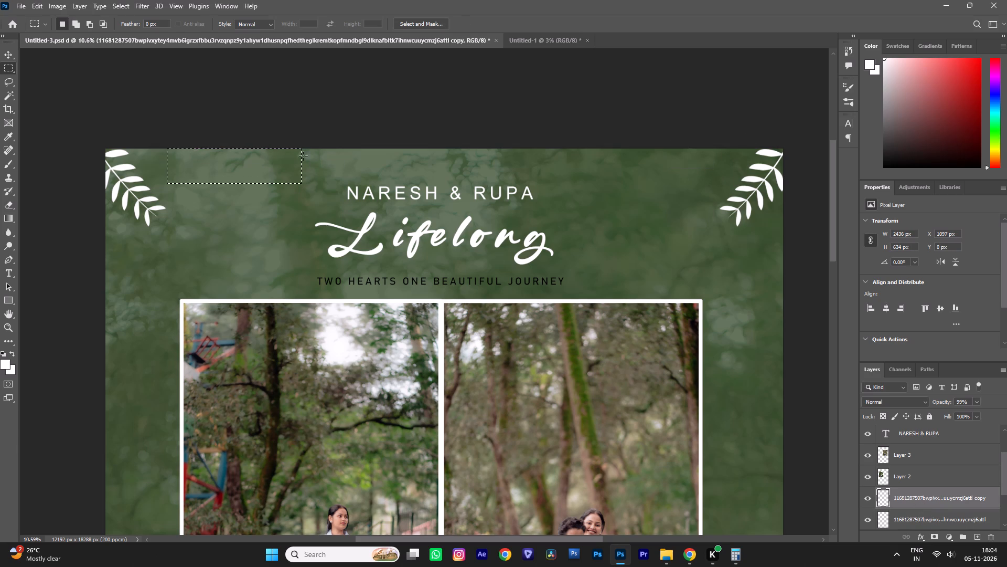
click(360, 94)
Set the opacity of both leaf branch layers to 80%.
alt+scroll(546, 180, down, 6)
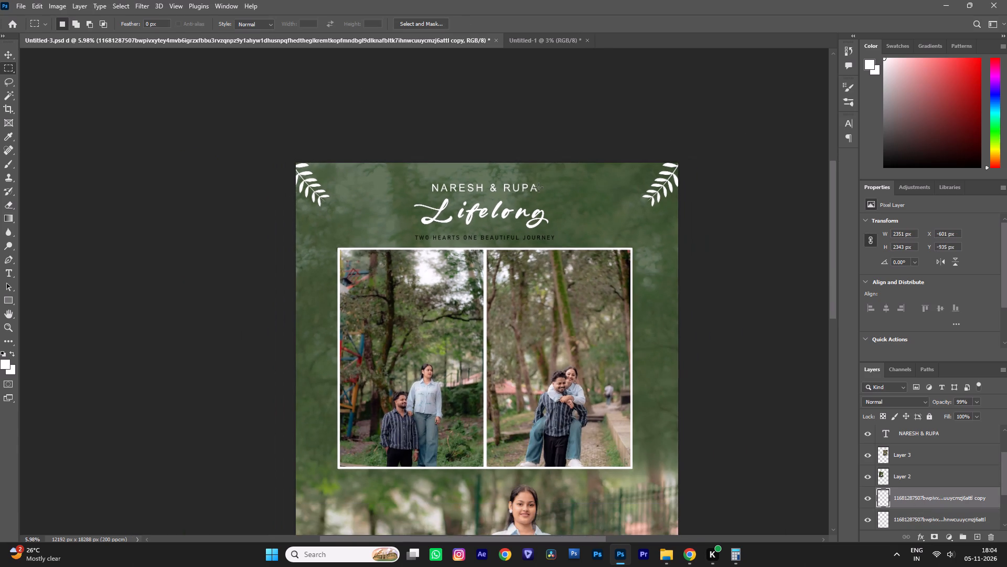
alt+scroll(548, 221, down, 5)
key(space)
key(space)
key(space)
key(space)
key(space)
key(space)
key(space)
drag(624, 302, 582, 218)
alt+scroll(582, 218, up, 2)
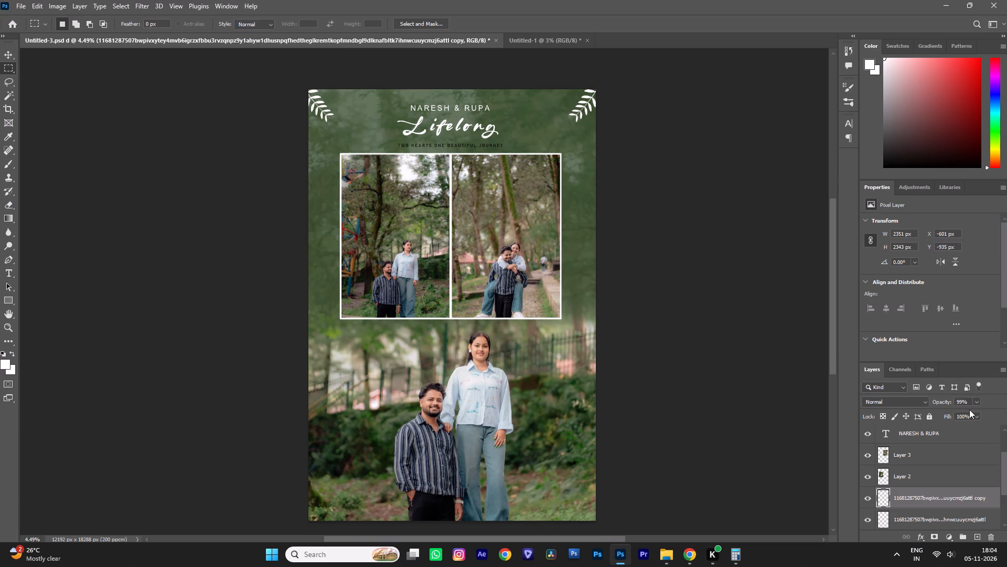
triple_click(961, 397)
click(963, 400)
text(80)
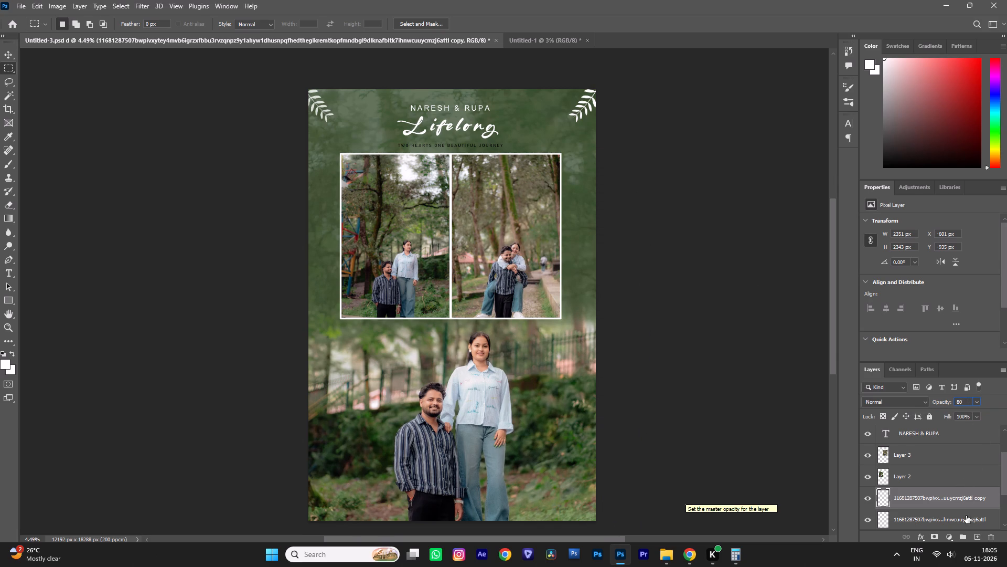
click(965, 519)
double_click(963, 402)
text(80)
key(v)
click(799, 343)
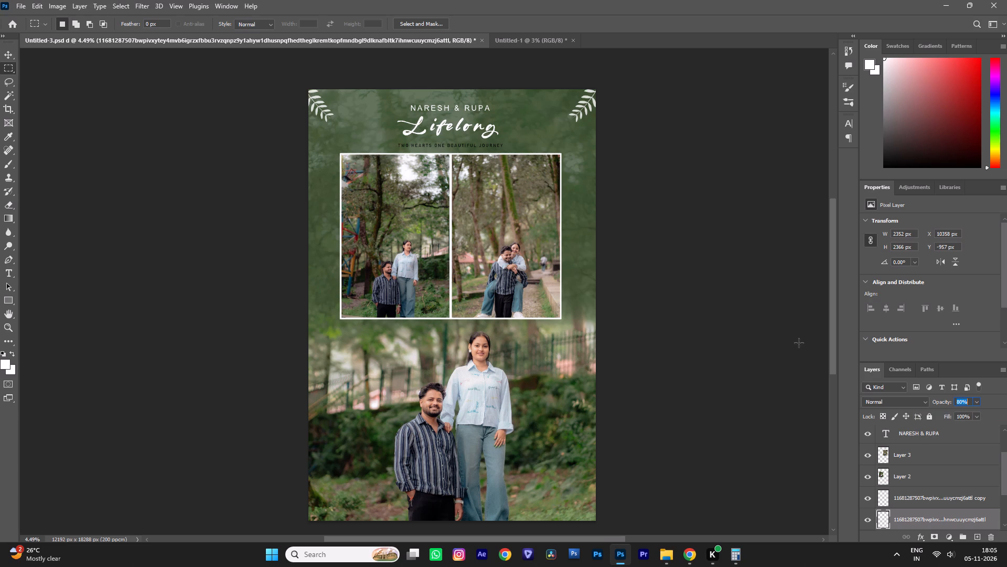
Examine the upper-right leaf branch up close and the poster's overall layout.
alt+scroll(518, 192, up, 10)
click(954, 496)
click(9, 57)
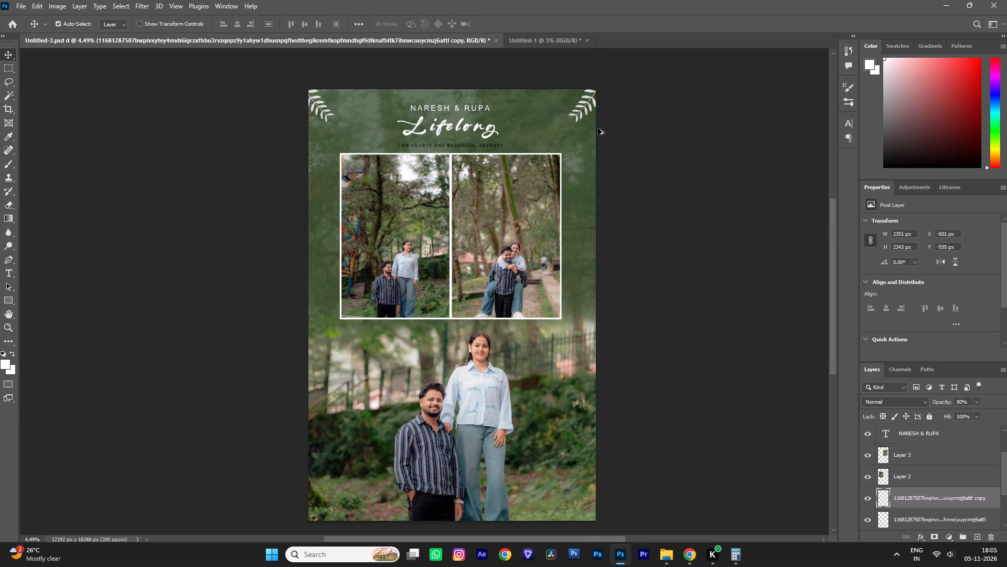
alt+scroll(598, 129, up, 6)
key(space)
drag(598, 129, 634, 205)
alt+scroll(623, 193, up, 5)
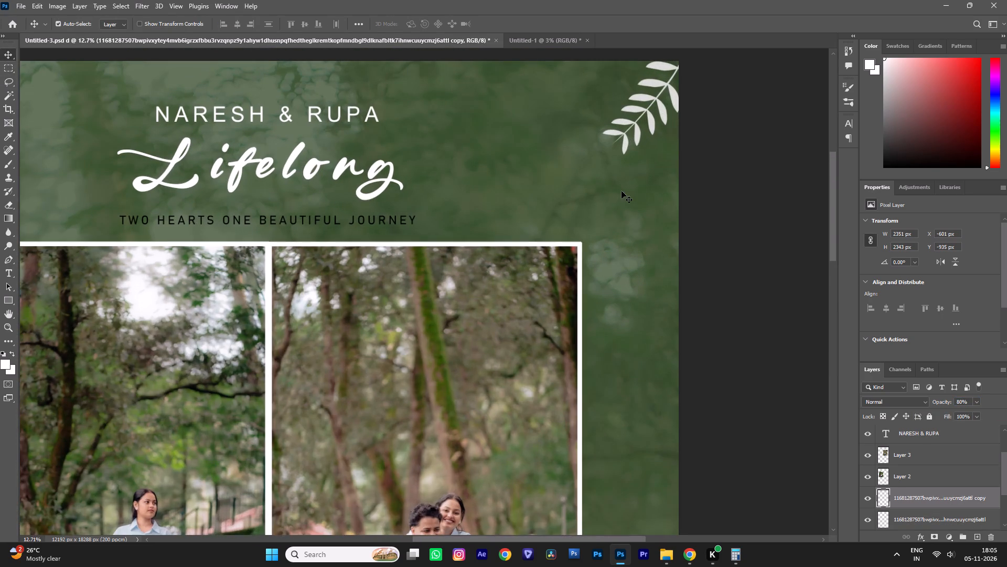
alt+scroll(622, 191, down, 11)
key(space)
key(space)
key(space)
key(space)
key(space)
key(space)
key(space)
key(space)
key(space)
key(space)
key(space)
drag(650, 285, 607, 190)
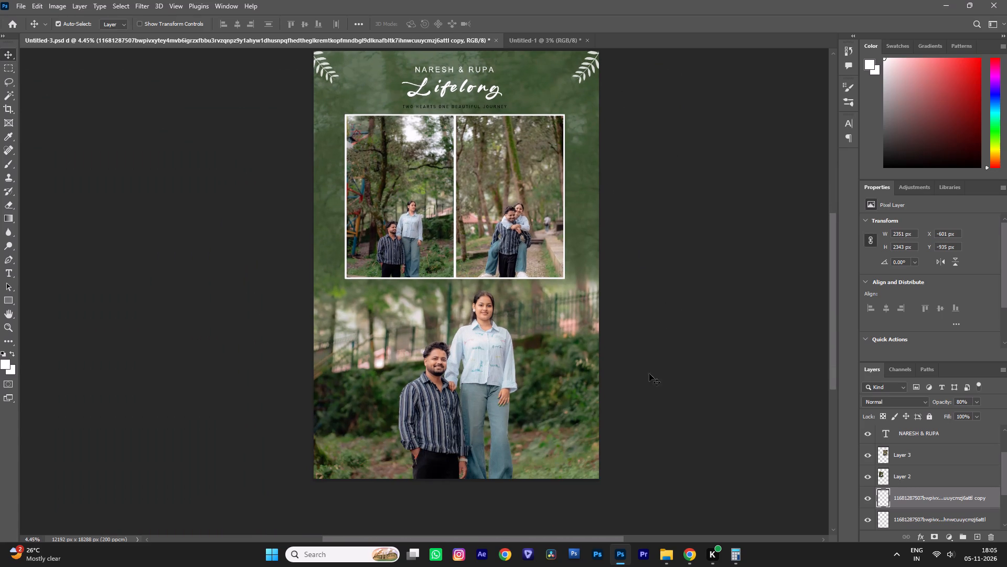
alt+scroll(623, 361, down, 3)
alt+scroll(623, 361, up, 3)
key(space)
scroll(603, 359, down, 2)
Save the poster in Photoshop format under the file name "3 photo psd".
key(ctrl+shift+s)
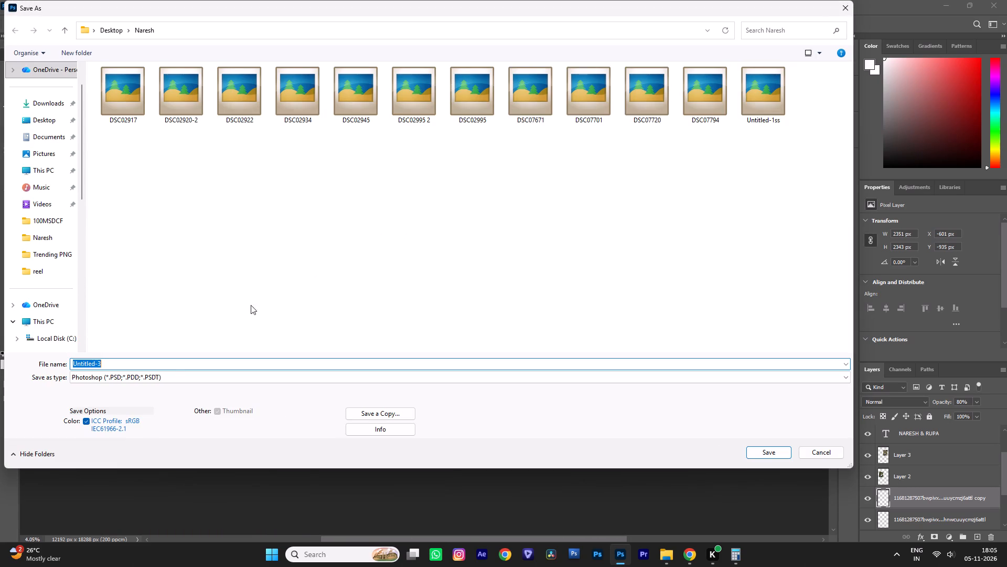
click(173, 372)
click(173, 372)
click(174, 370)
text(3 photo)
key(space)
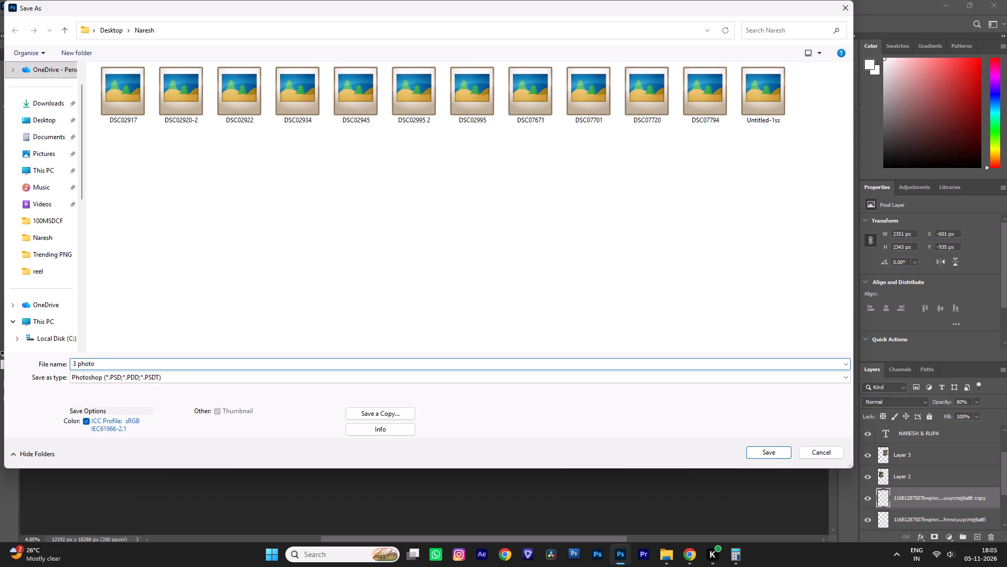
text(psd)
key(Return)
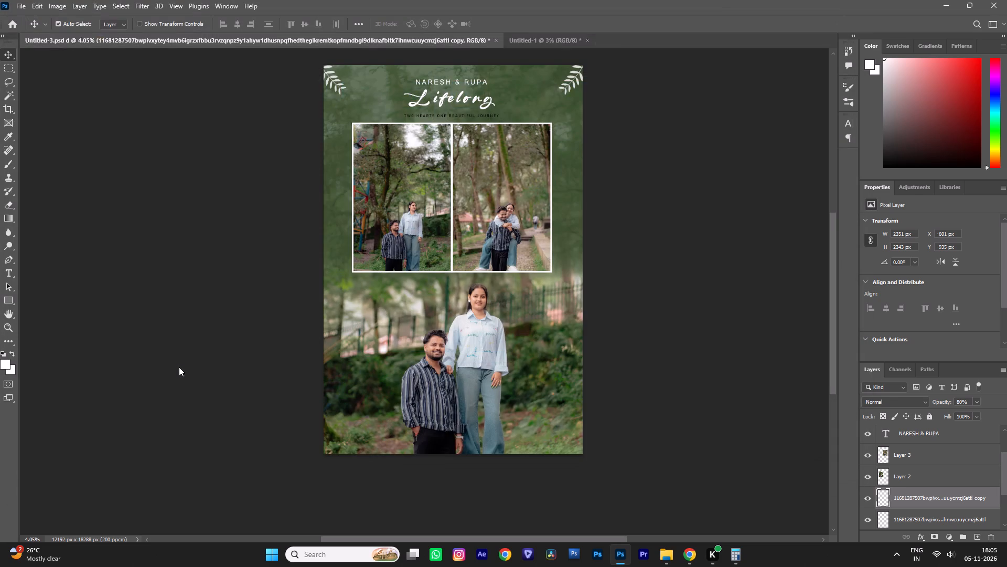
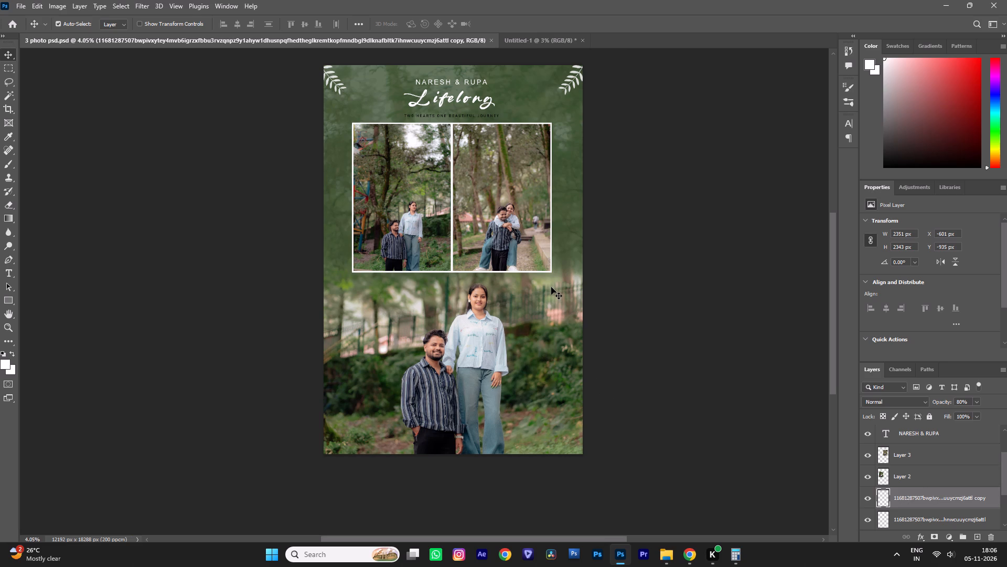
Examine the poster's title text, corner leaf branches and framed photos up close, and its overall layout.
alt+scroll(484, 114, up, 6)
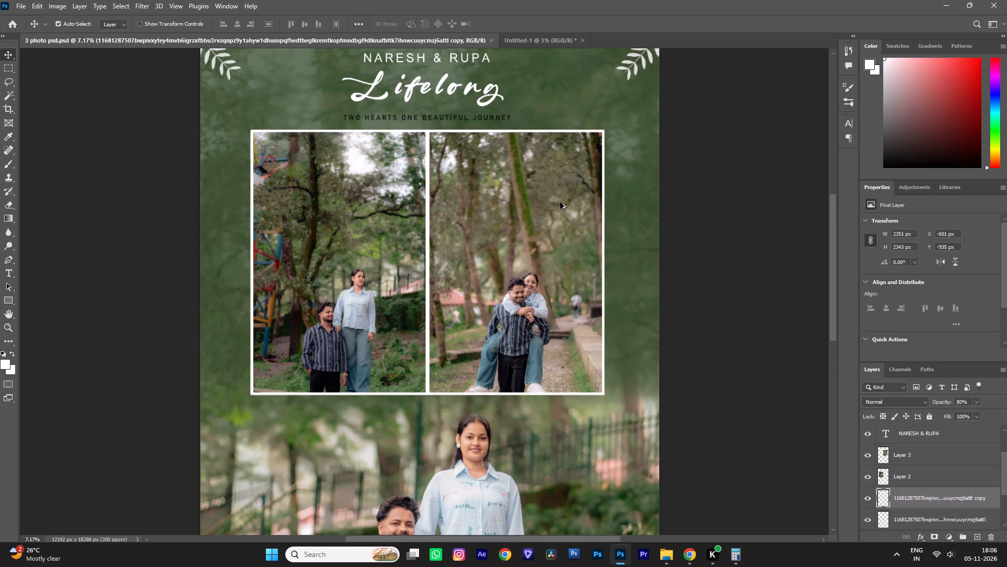
alt+scroll(510, 159, up, 6)
key(space)
key(space)
key(space)
key(space)
key(space)
key(space)
key(space)
key(space)
key(space)
key(space)
key(space)
key(space)
key(space)
key(space)
key(space)
key(space)
key(space)
key(space)
key(space)
key(space)
drag(490, 144, 498, 291)
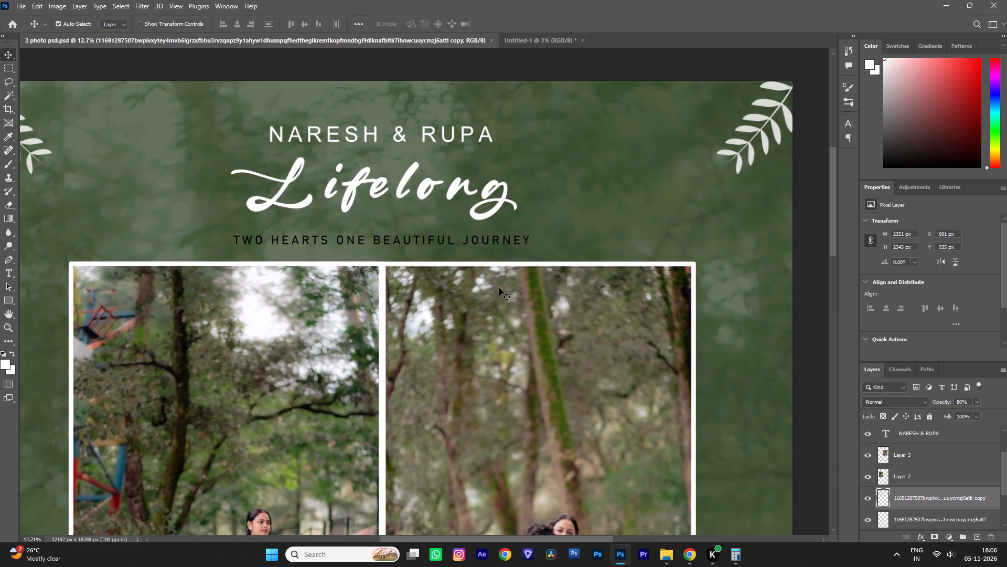
alt+scroll(499, 288, down, 9)
key(space)
key(space)
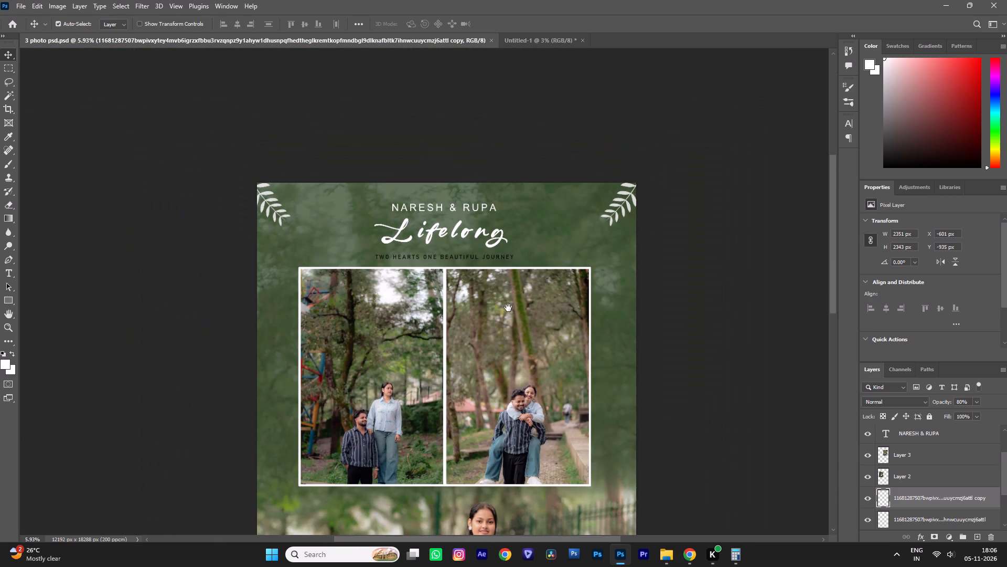
drag(518, 328, 506, 251)
alt+scroll(506, 251, down, 4)
key(space)
key(space)
drag(523, 312, 517, 289)
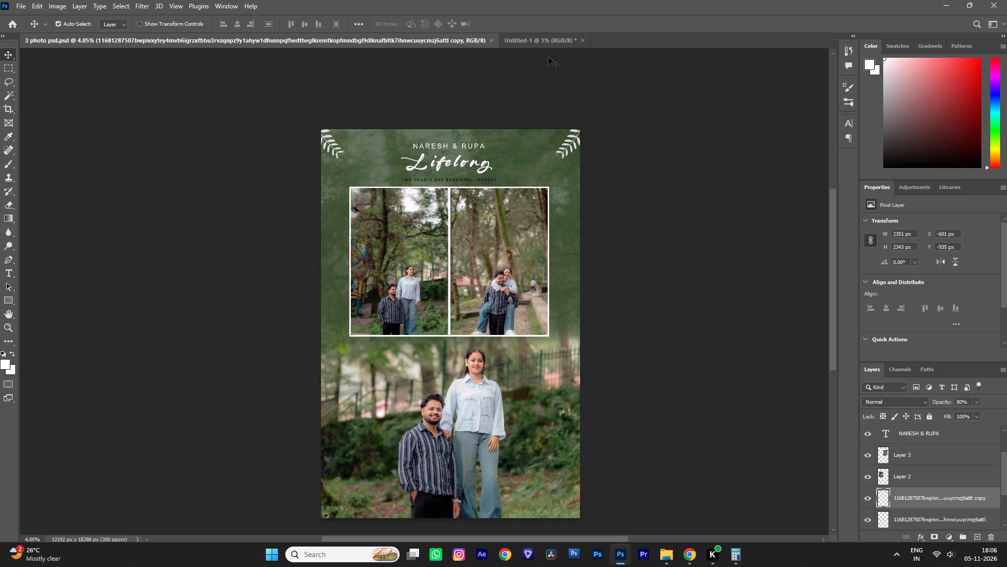
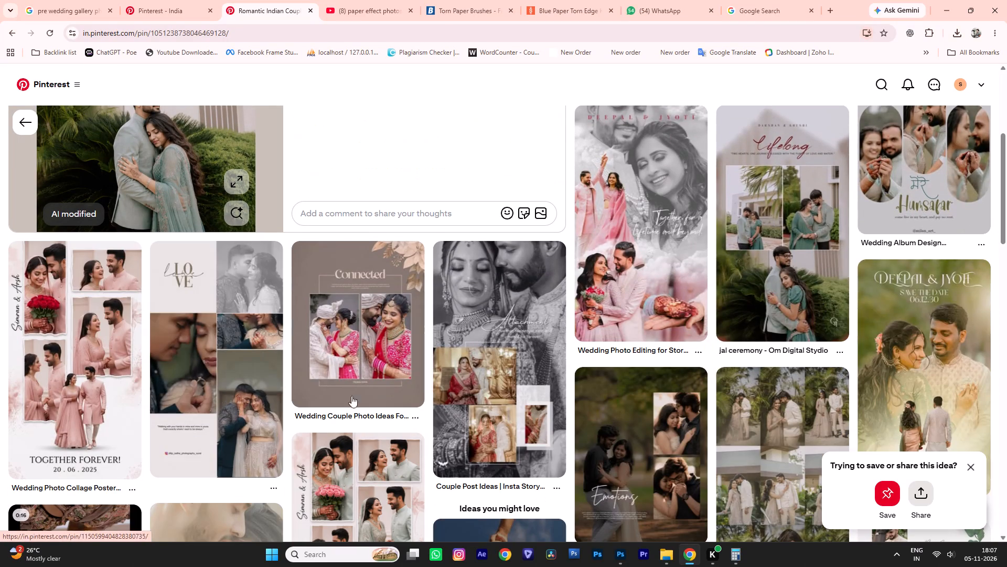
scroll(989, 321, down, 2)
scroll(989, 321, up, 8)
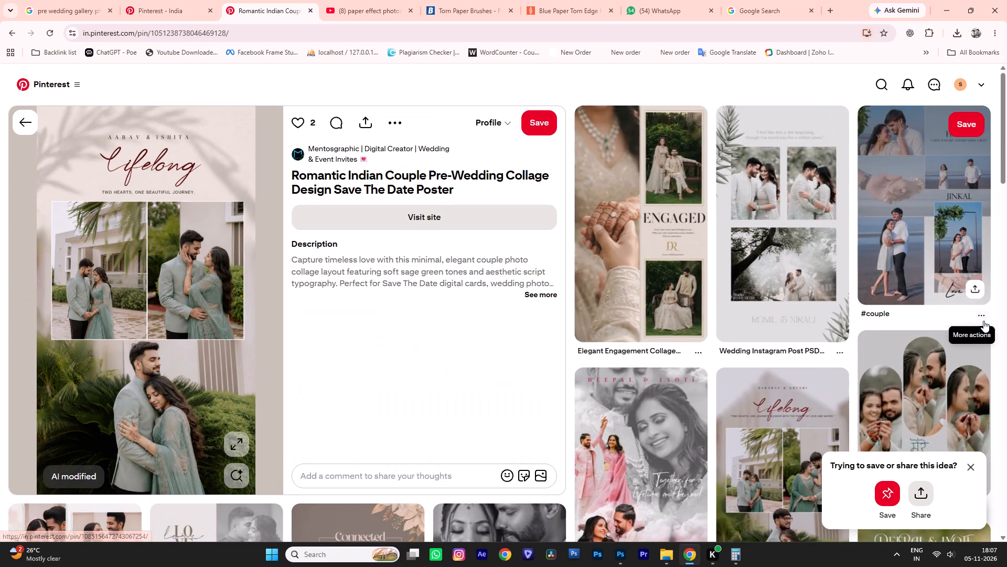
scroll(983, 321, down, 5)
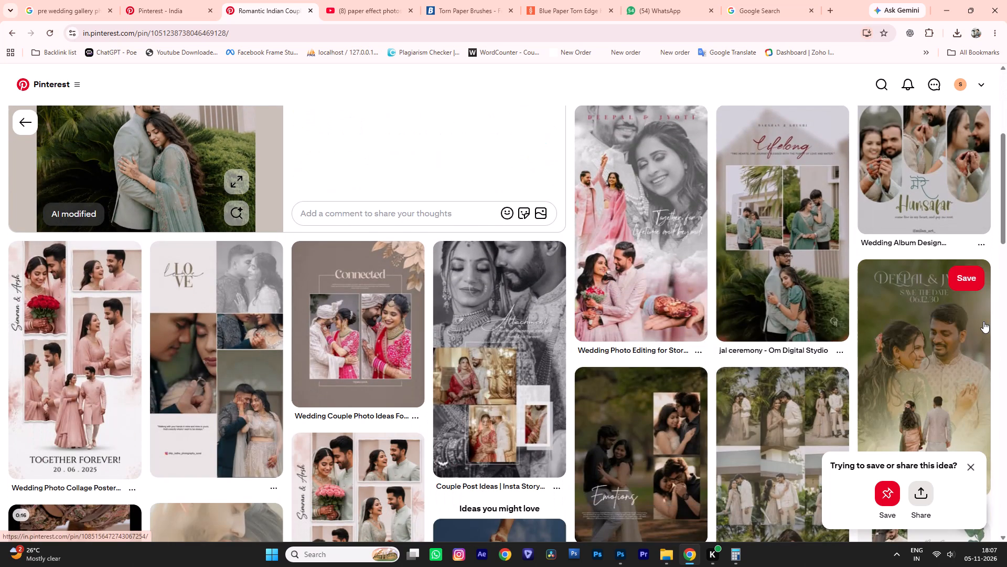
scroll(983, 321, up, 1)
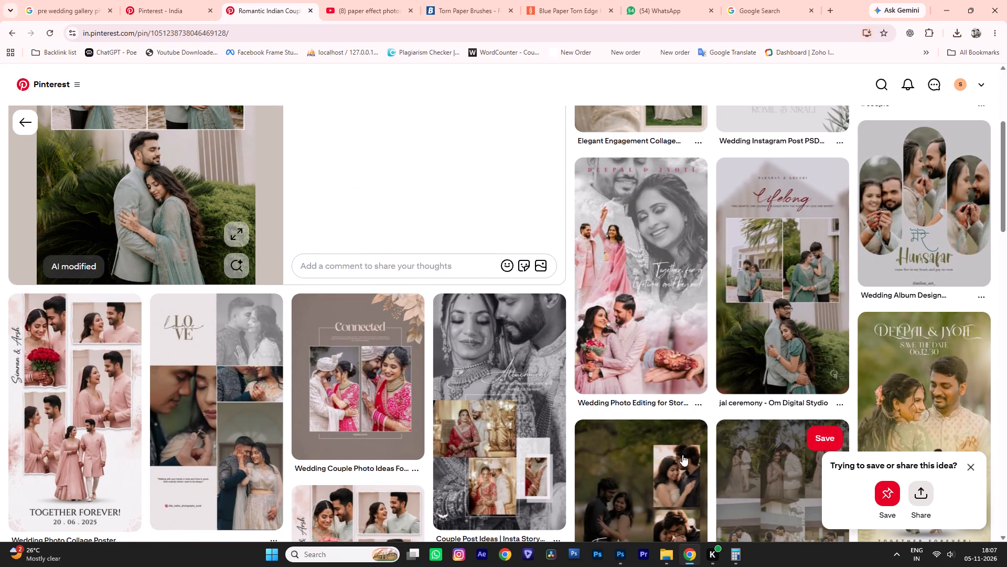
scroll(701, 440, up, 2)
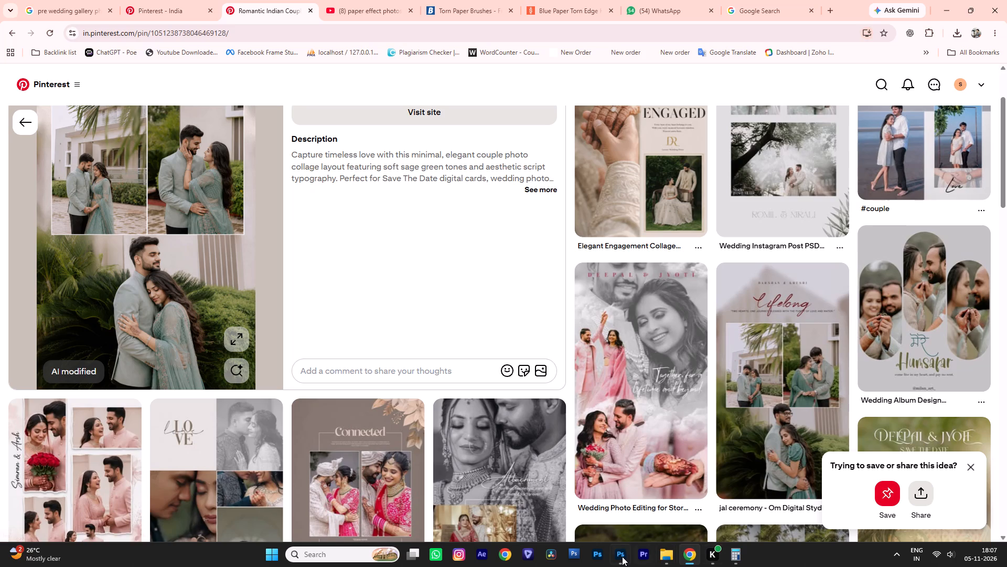
Switch to Photoshop and examine the poster's overall layout and its large lower couple photo.
click(621, 556)
alt+scroll(472, 422, up, 6)
alt+scroll(472, 422, down, 4)
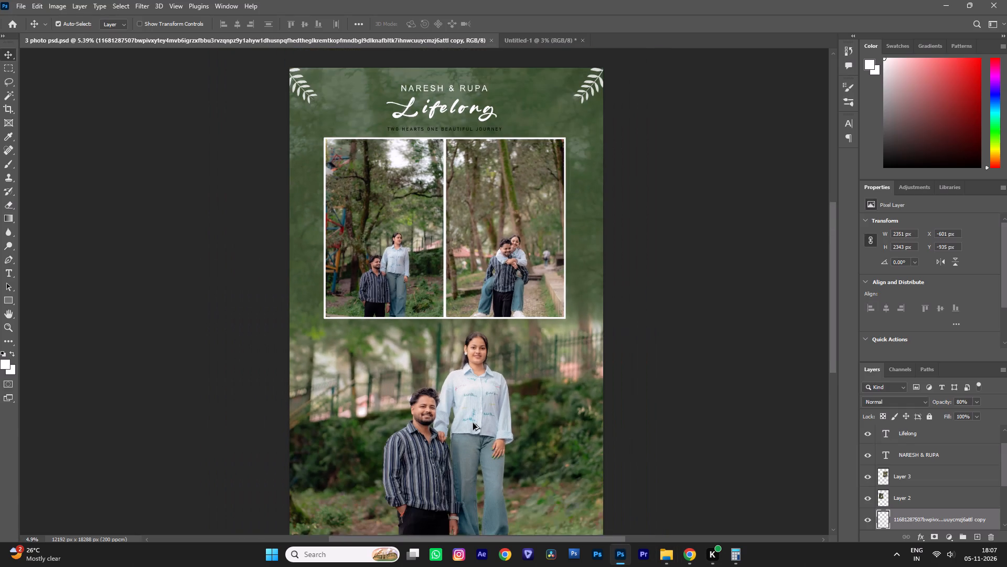
alt+scroll(473, 423, down, 1)
key(space)
key(space)
key(space)
key(space)
key(space)
key(space)
key(space)
key(space)
drag(491, 448, 495, 390)
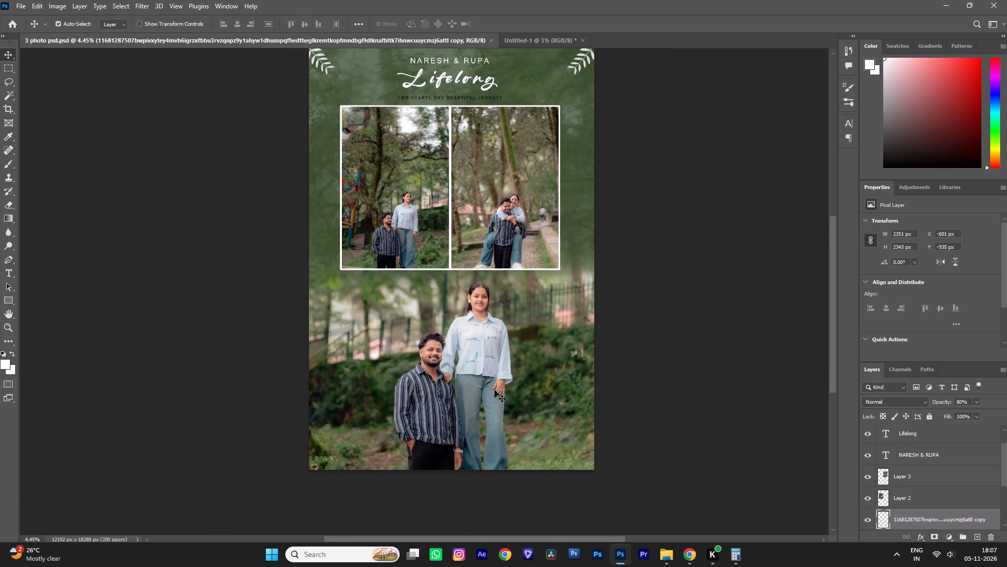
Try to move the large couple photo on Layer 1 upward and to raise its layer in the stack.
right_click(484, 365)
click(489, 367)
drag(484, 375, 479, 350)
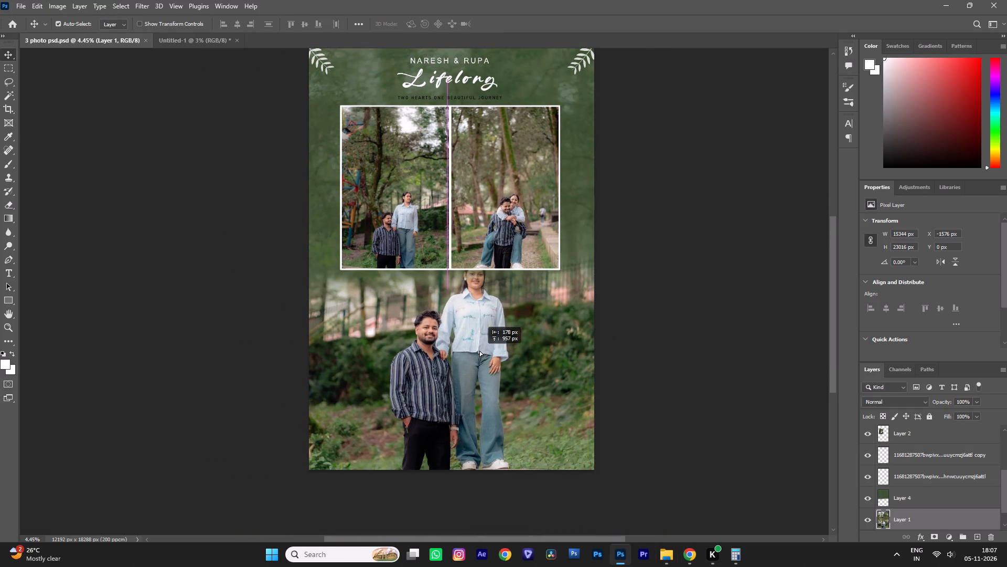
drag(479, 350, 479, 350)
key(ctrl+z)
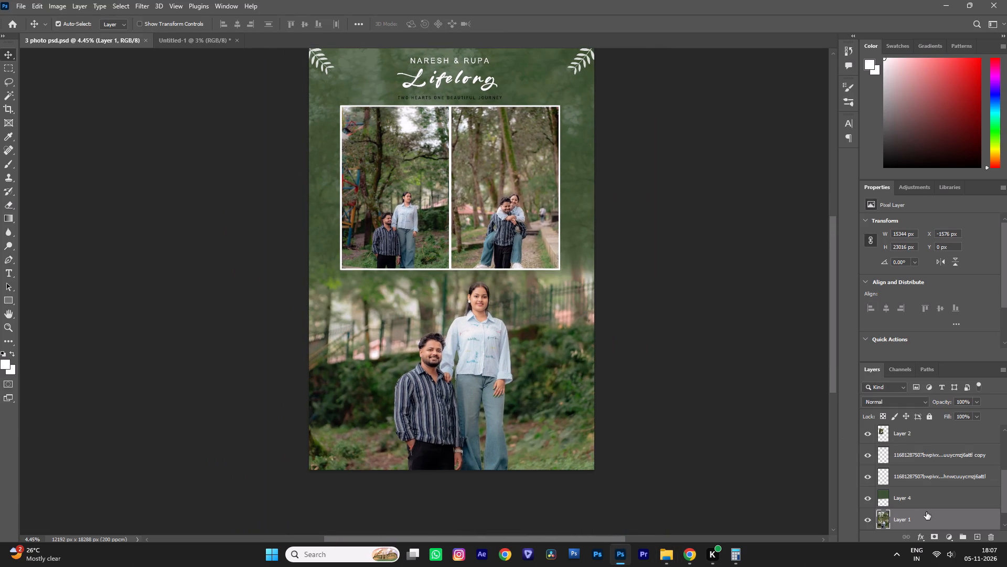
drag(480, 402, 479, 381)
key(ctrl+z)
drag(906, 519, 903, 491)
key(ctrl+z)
Move the large couple photo on Layer 1 up about 957 px, so the woman's head reaches the framed photos.
right_click(475, 358)
click(483, 362)
drag(483, 362, 481, 338)
Duplicate Layer 1, select the couple as the subject on the copy, and delete everything around them.
alt+scroll(501, 372, up, 2)
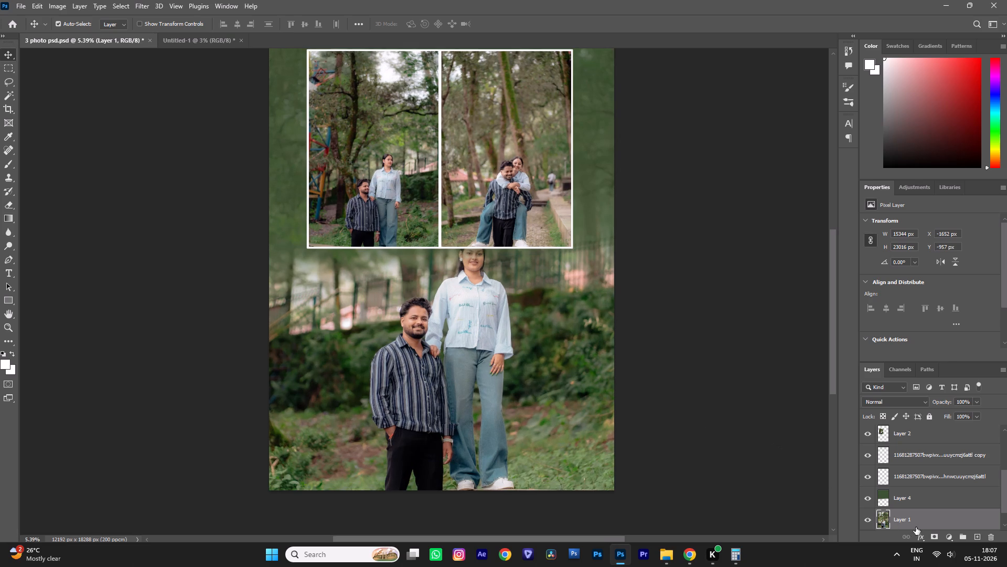
click(916, 526)
scroll(915, 523, down, 3)
key(ctrl+j)
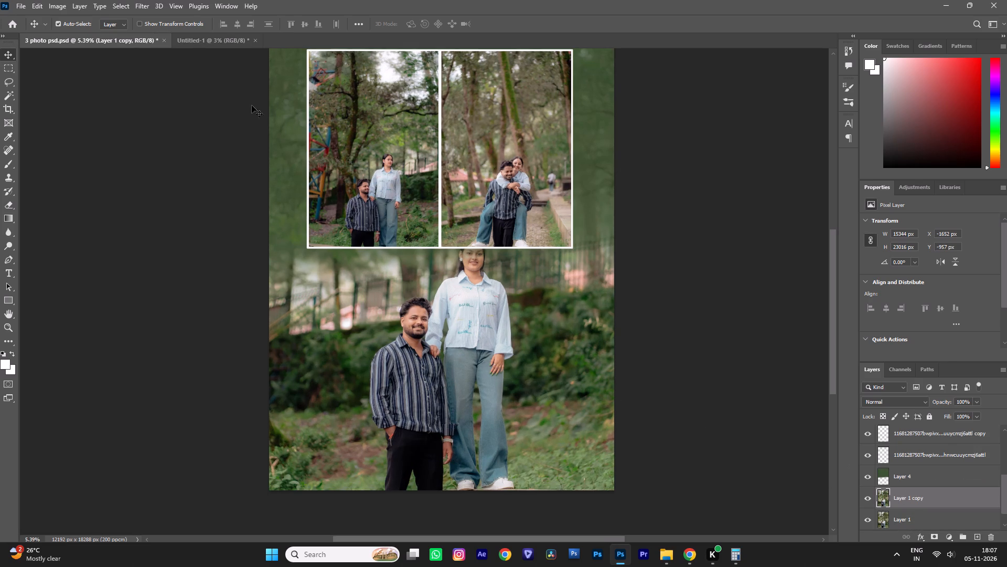
click(136, 7)
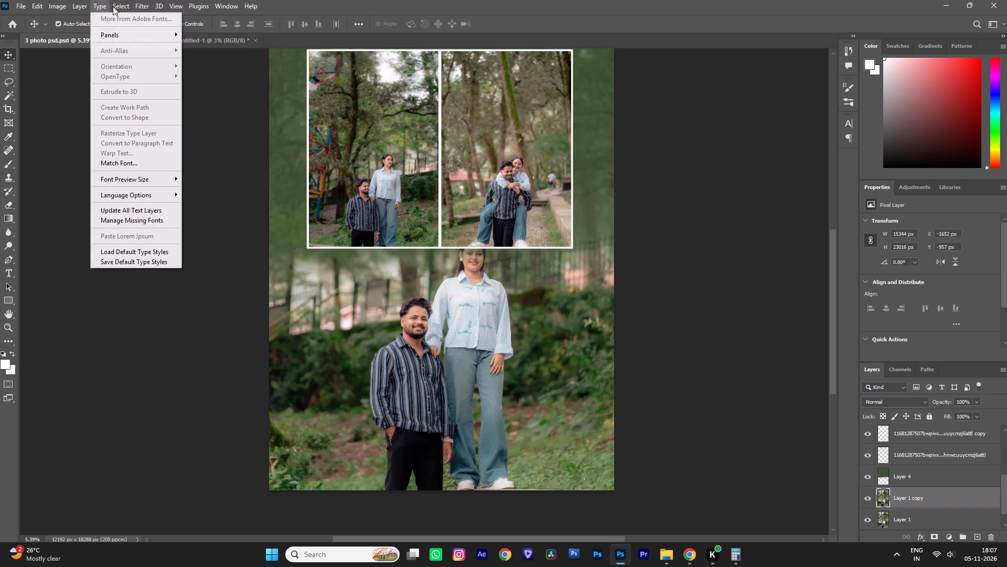
click(140, 128)
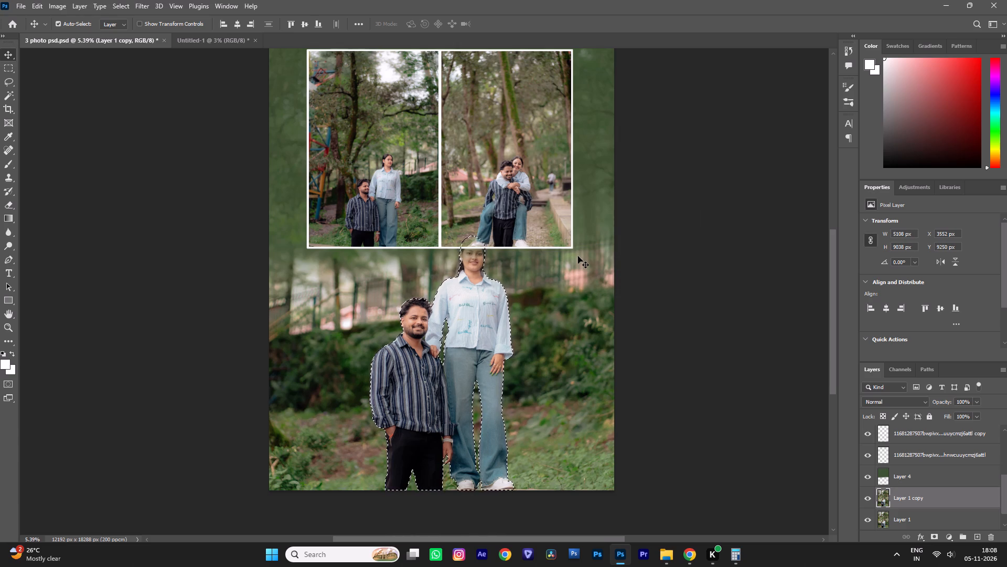
key(ctrl+shift+i)
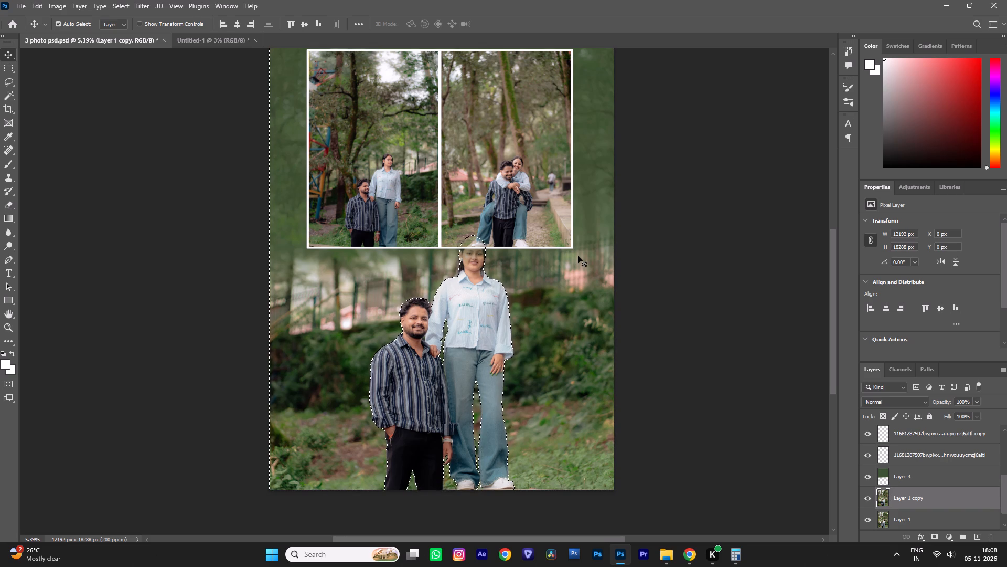
key(Delete)
key(ctrl+d)
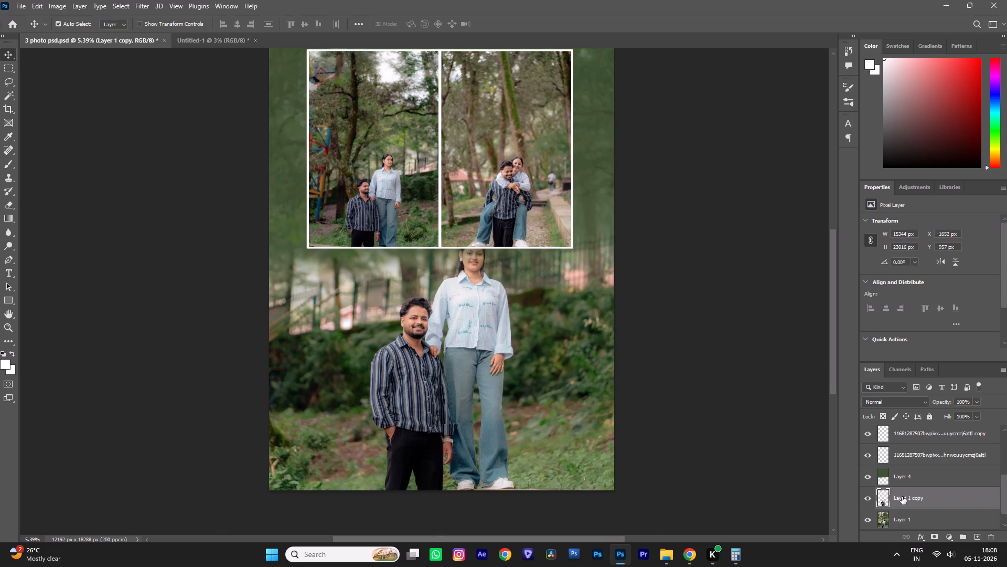
Reorder the cut-out couple layer, Layer 1 copy, to sit directly above Layer 3 and below the title text layers.
scroll(908, 501, down, 1)
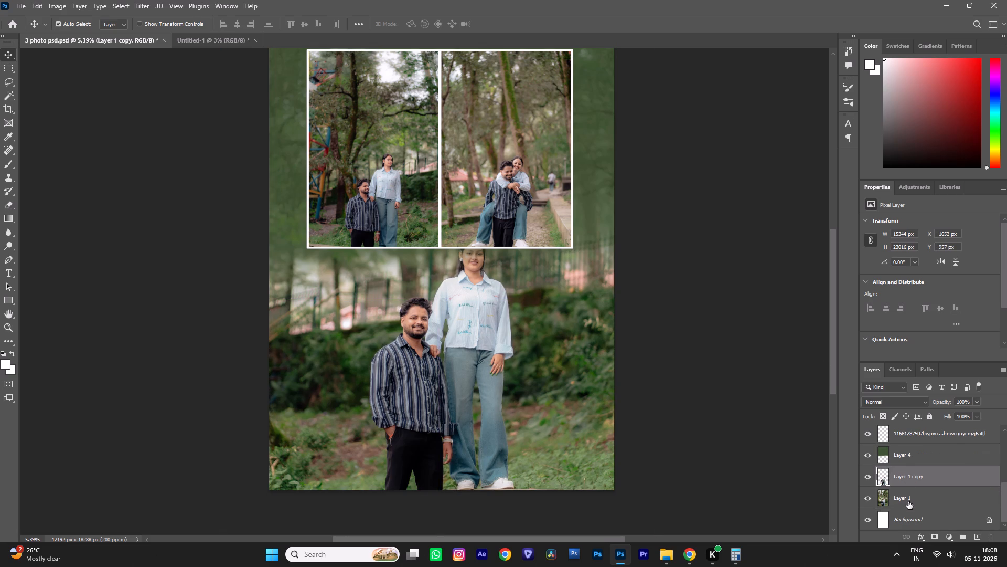
scroll(908, 501, up, 5)
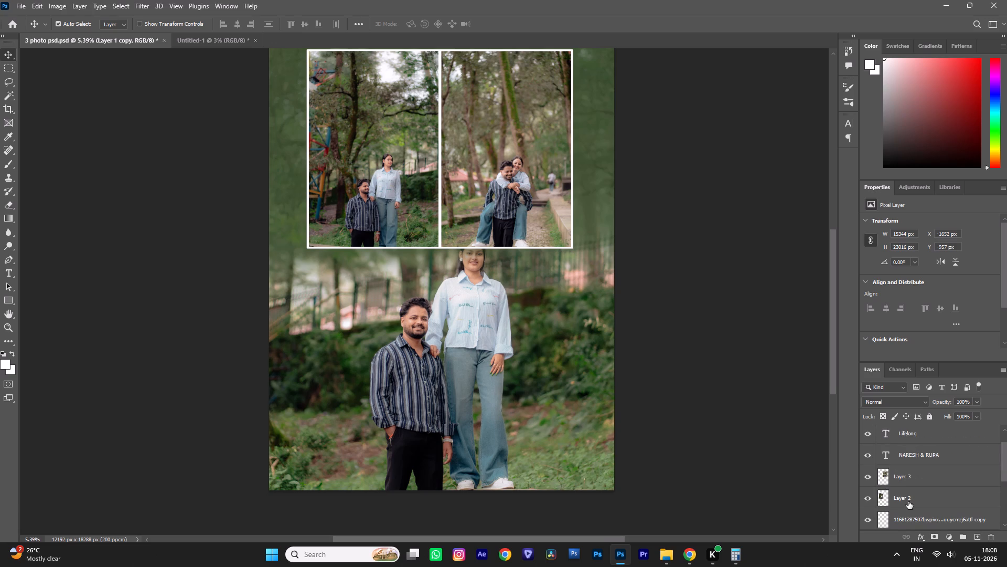
scroll(908, 501, down, 5)
drag(914, 475, 915, 440)
scroll(915, 450, up, 7)
drag(926, 518, 927, 475)
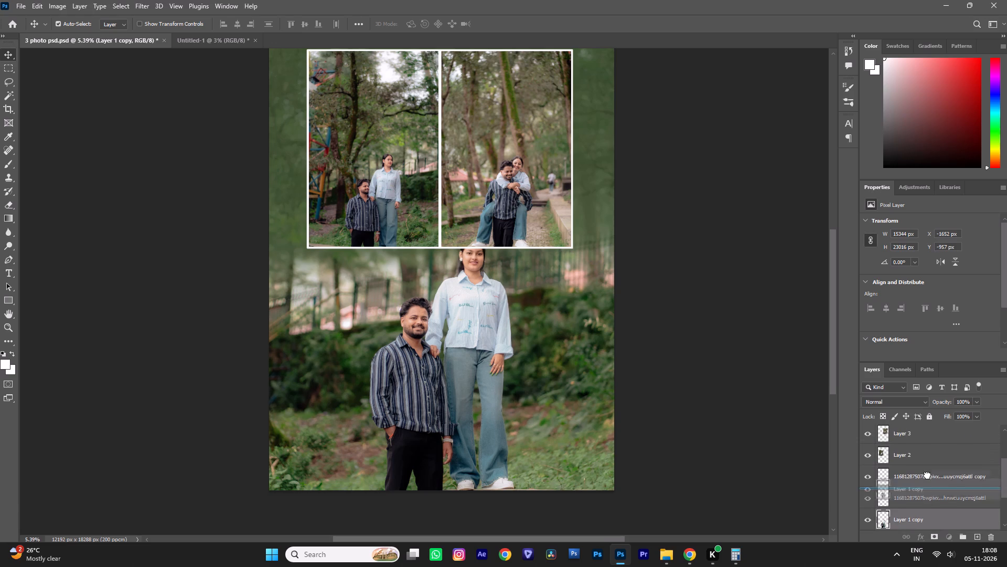
drag(927, 475, 927, 443)
scroll(943, 502, up, 3)
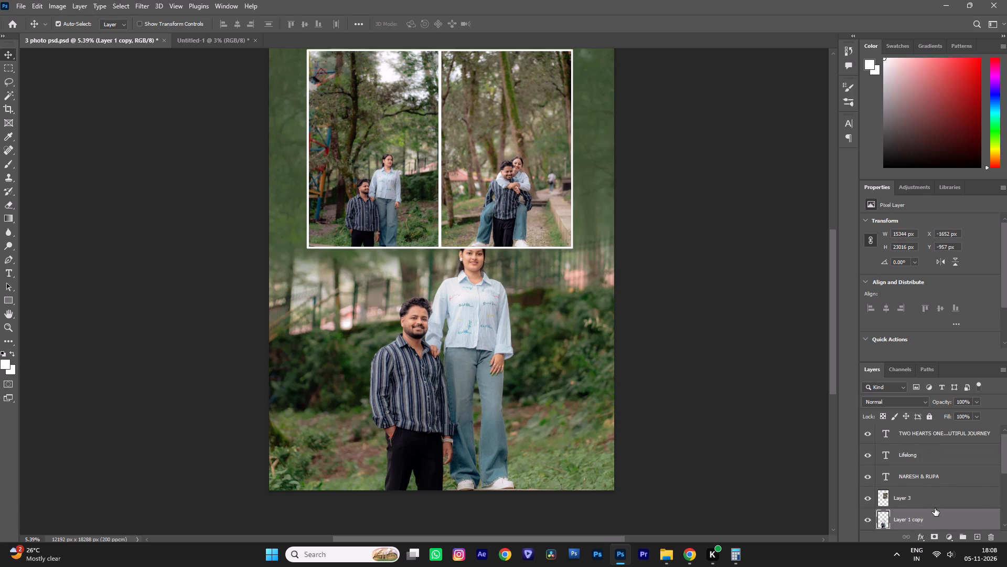
drag(934, 512, 929, 486)
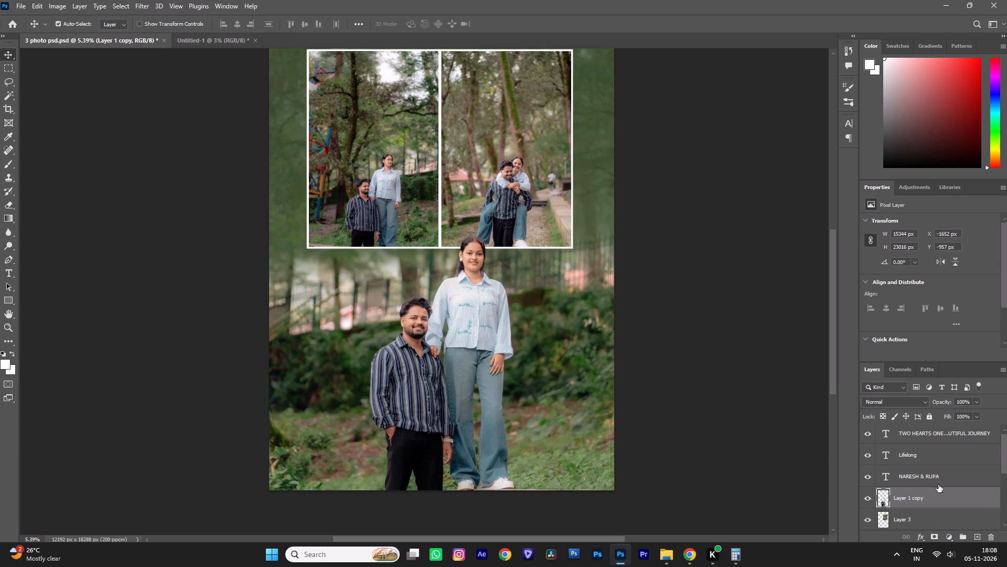
Examine up close where the woman's head overlaps the photo frame, and the poster's overall composition.
alt+scroll(506, 251, up, 19)
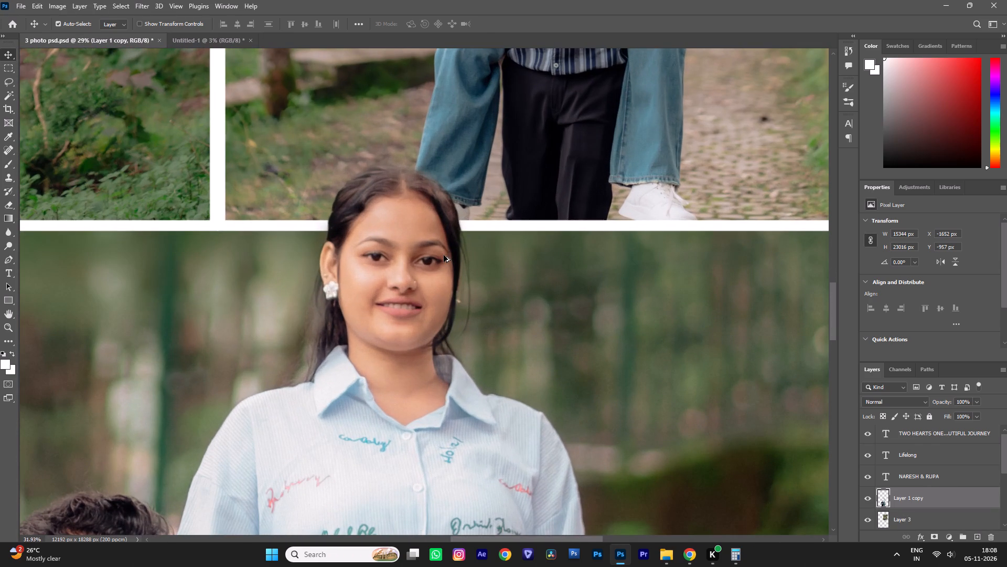
alt+scroll(444, 255, up, 3)
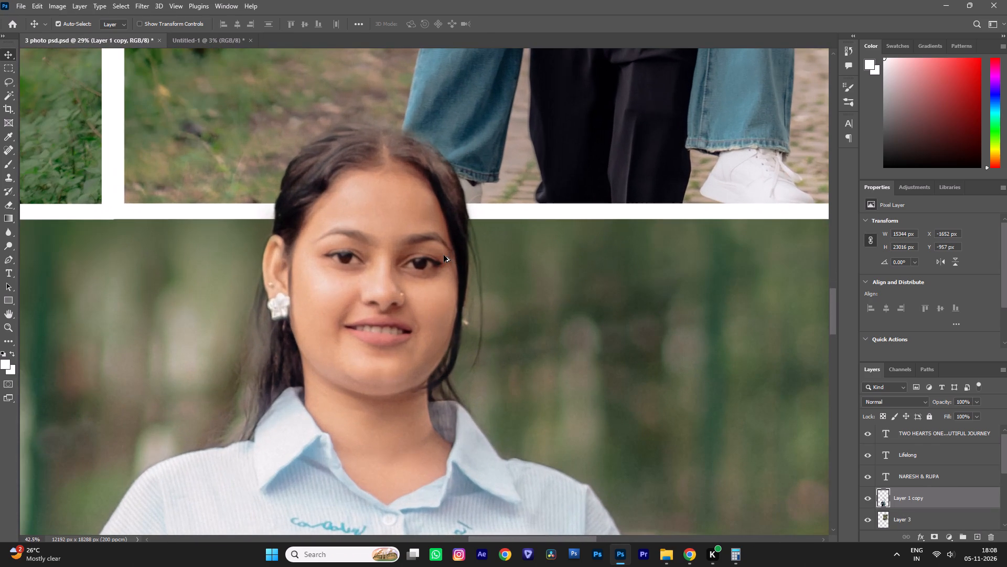
alt+scroll(444, 255, down, 2)
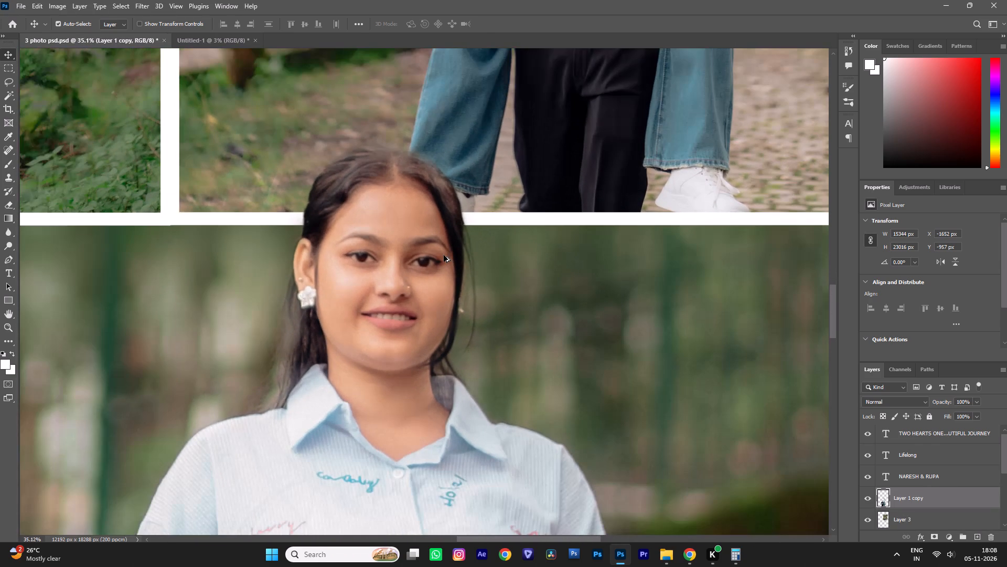
alt+scroll(444, 255, down, 19)
alt+scroll(443, 279, down, 2)
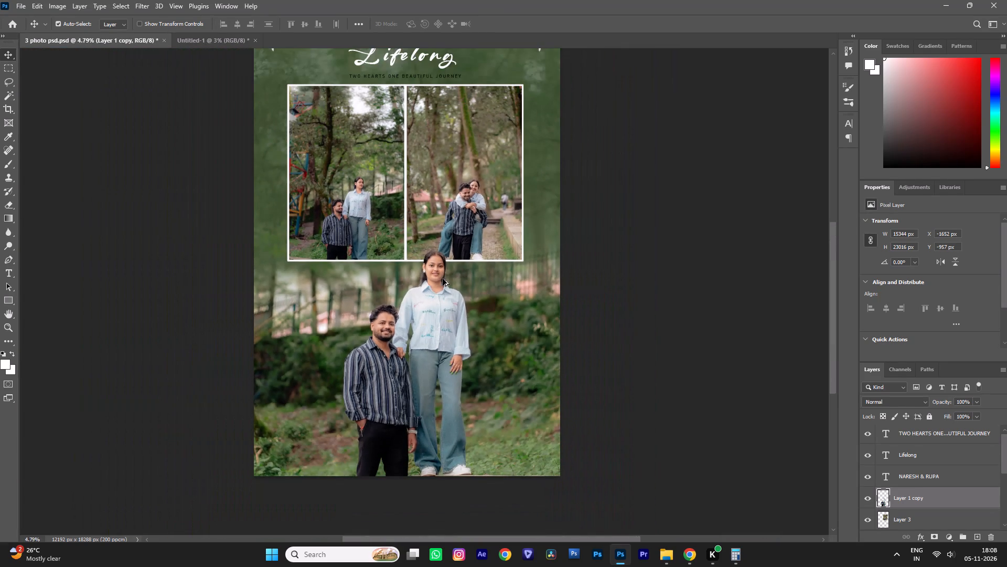
alt+scroll(443, 279, up, 4)
alt+scroll(443, 279, down, 5)
alt+scroll(443, 279, up, 4)
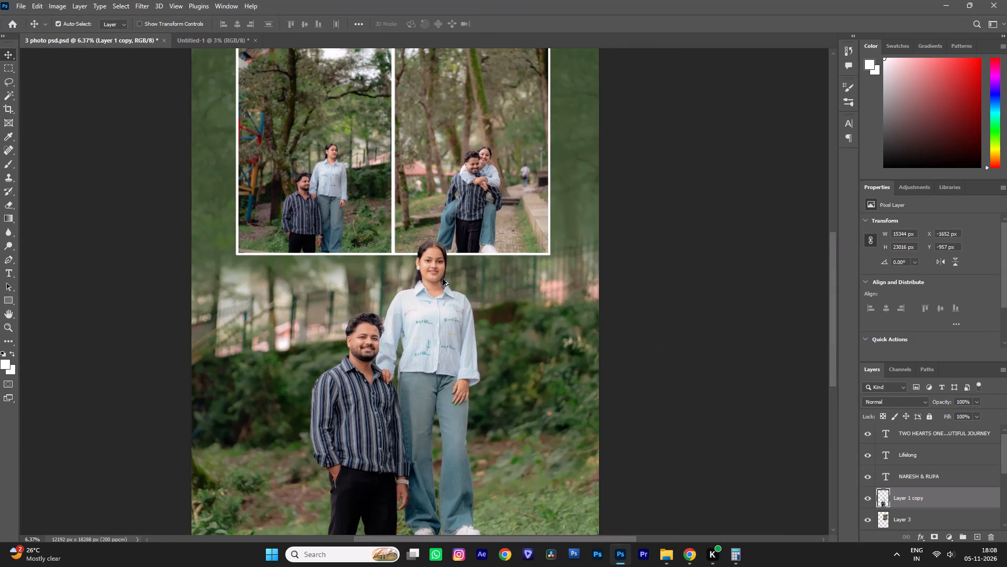
alt+scroll(443, 279, down, 3)
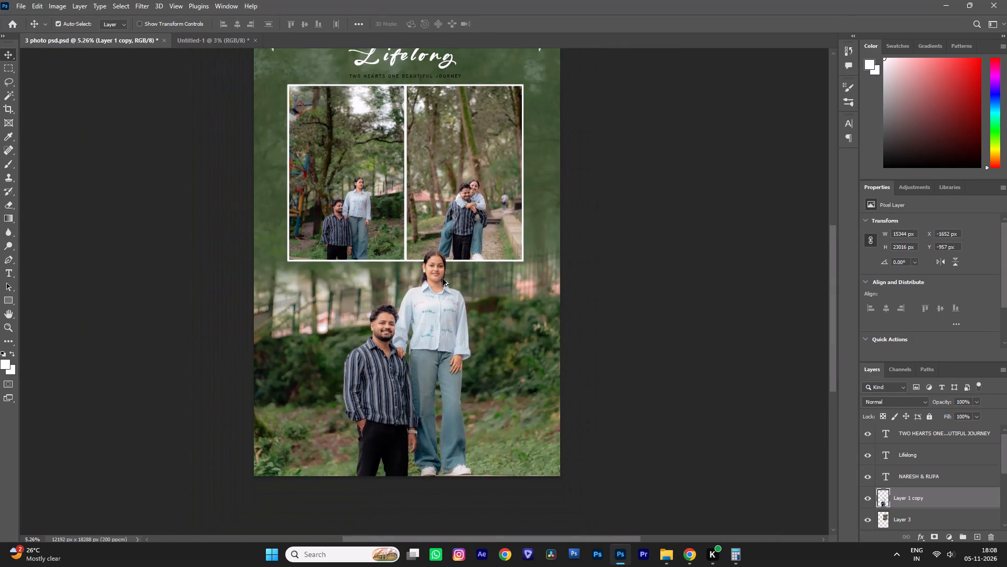
alt+scroll(443, 279, down, 1)
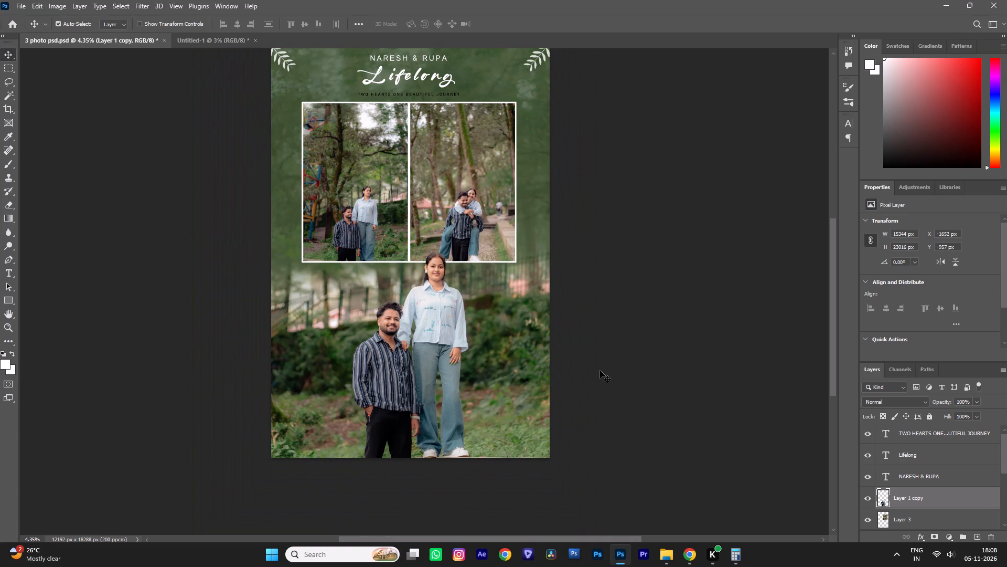
alt+scroll(405, 241, up, 4)
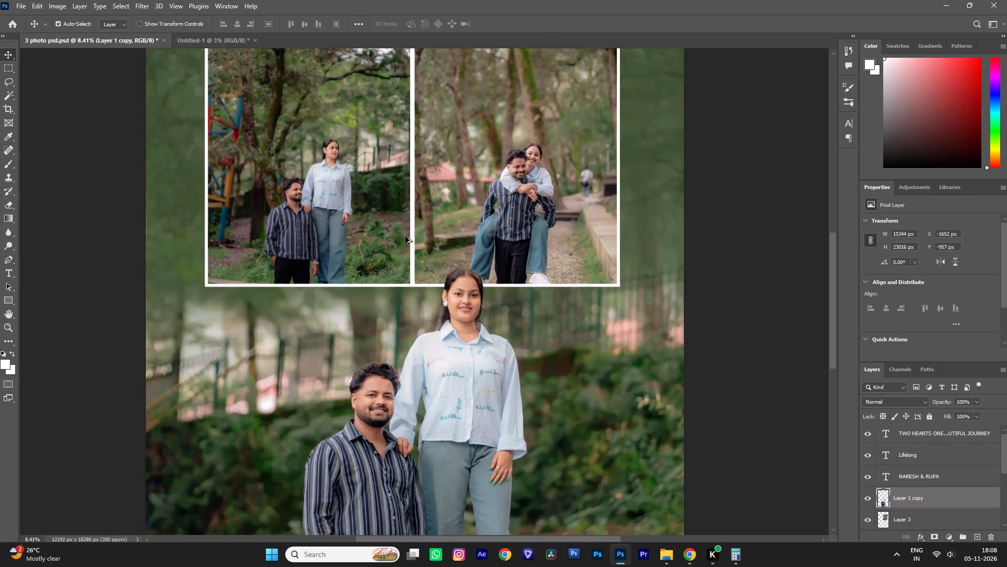
alt+scroll(405, 236, up, 16)
alt+scroll(462, 292, up, 6)
alt+scroll(451, 310, down, 3)
key(space)
key(space)
key(space)
key(space)
key(space)
key(space)
key(space)
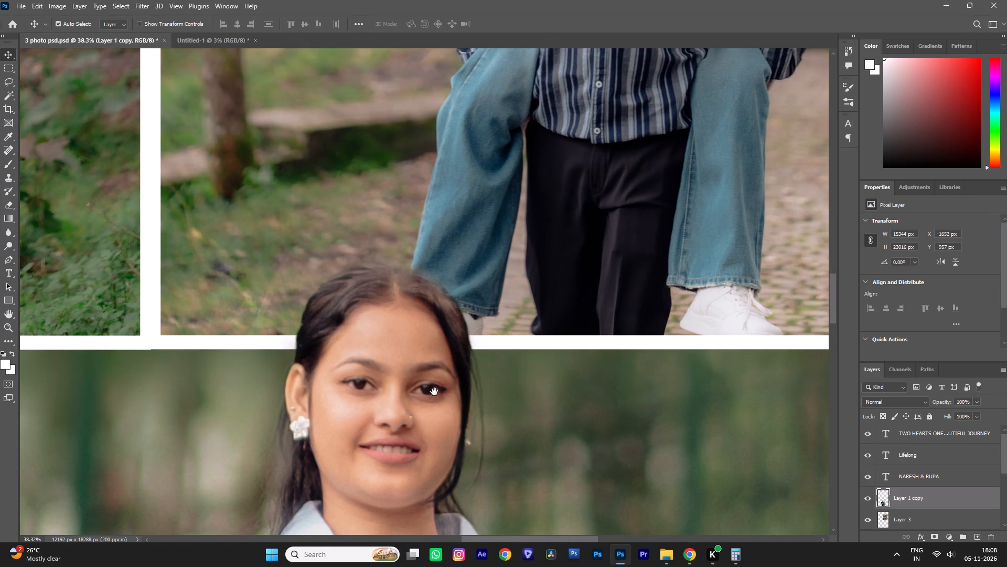
drag(434, 392, 415, 277)
alt+scroll(415, 277, down, 11)
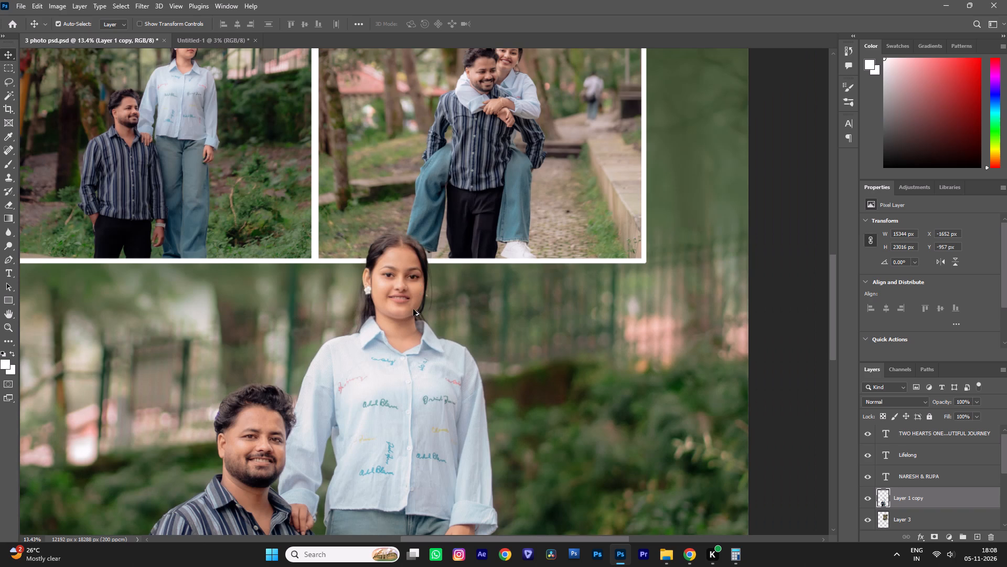
alt+scroll(413, 310, down, 8)
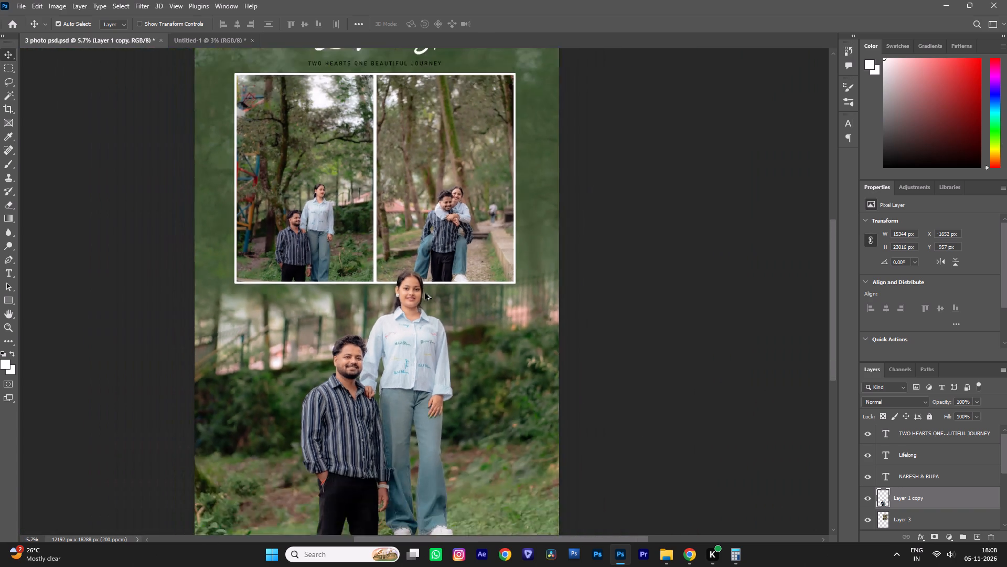
alt+scroll(425, 293, down, 5)
Save the poster as a new Photoshop file named "3 photo psd 2" in the same folder.
key(ctrl+shift+s)
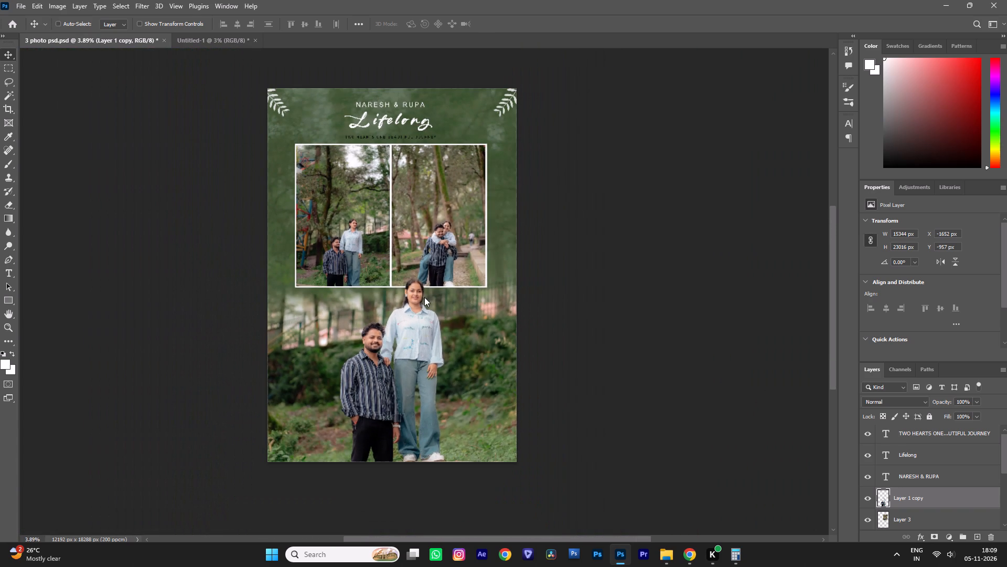
click(110, 362)
key(space)
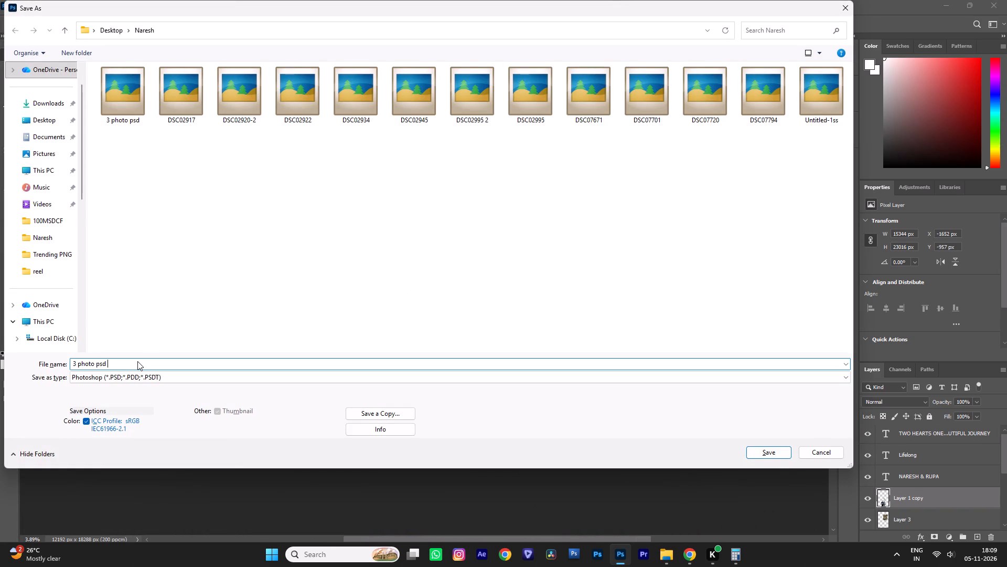
text(2)
key(Return)
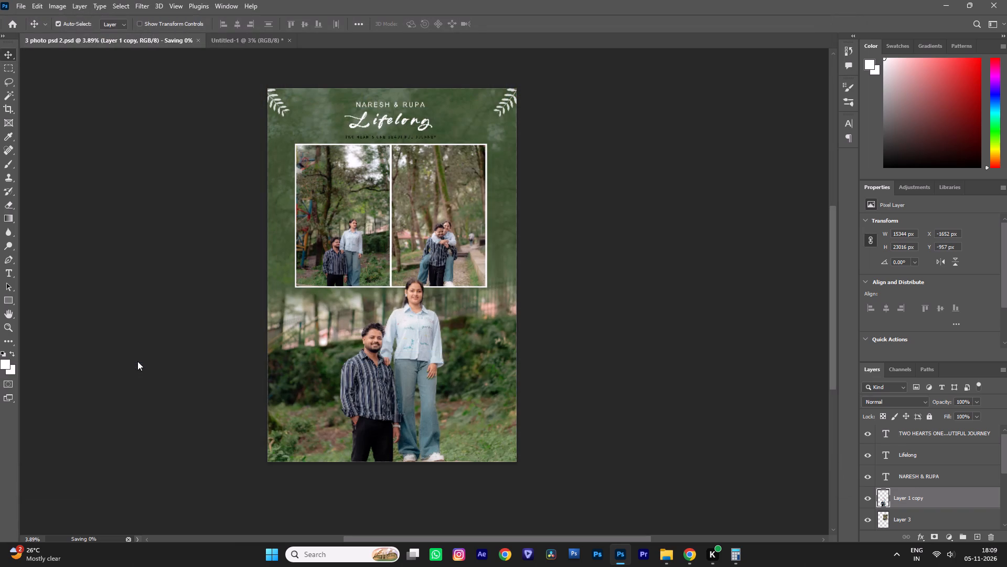
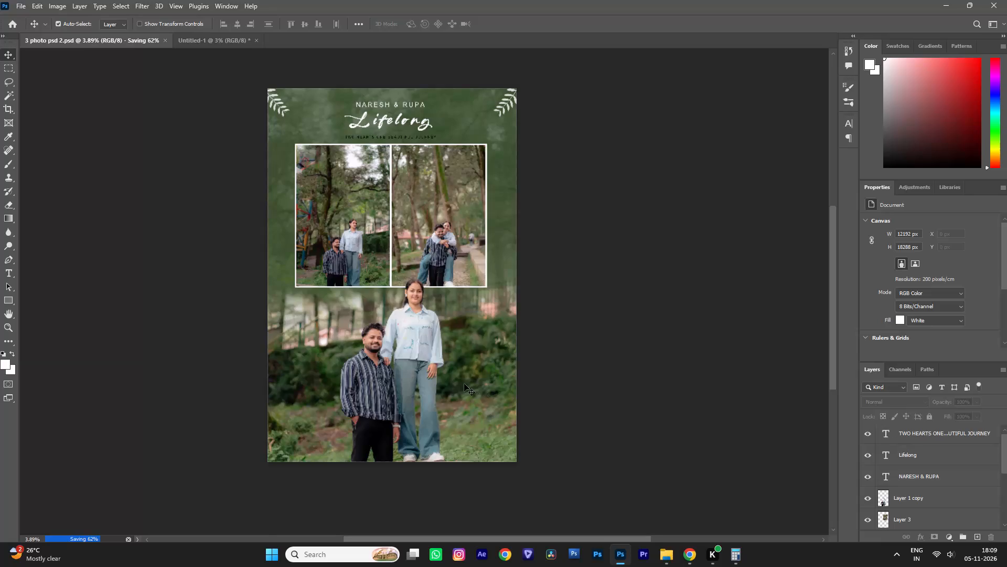
Brighten the framed photo of the couple standing by the trees (Layer 2) using Levels, with highlight input 248 and midtone 1.06.
alt+scroll(382, 234, up, 8)
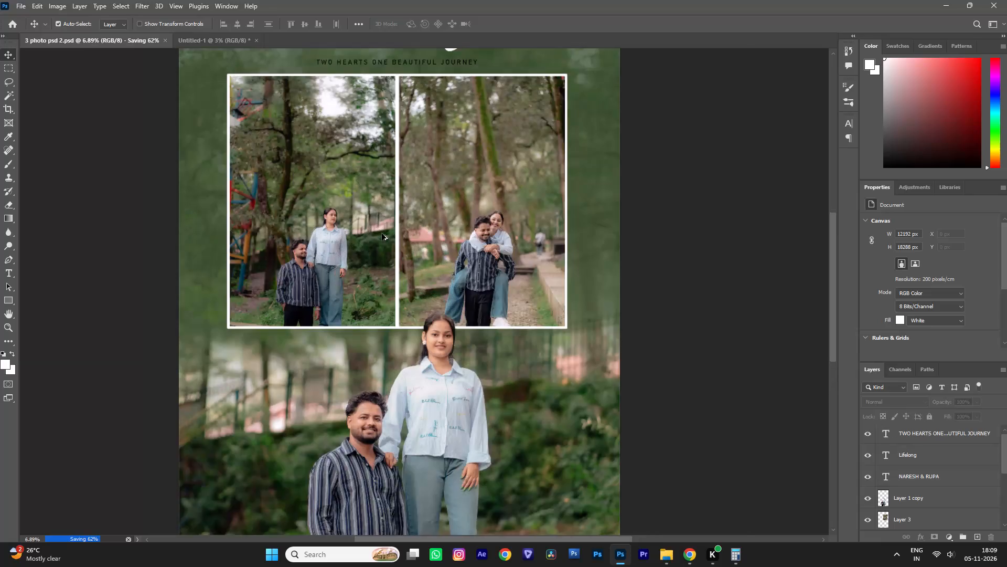
alt+scroll(382, 234, up, 3)
alt+scroll(474, 394, up, 4)
alt+scroll(474, 394, down, 6)
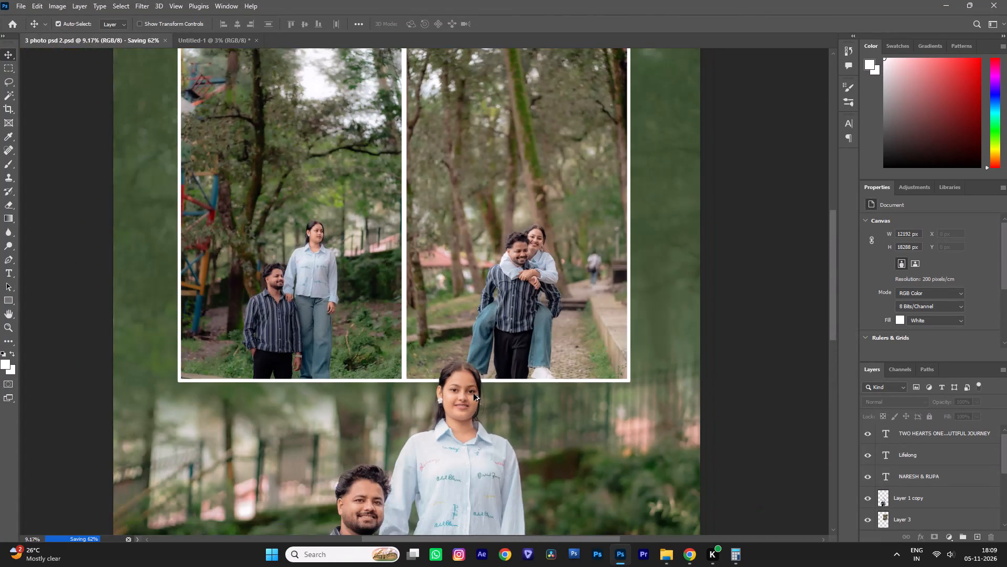
alt+scroll(466, 352, up, 5)
alt+scroll(163, 247, up, 2)
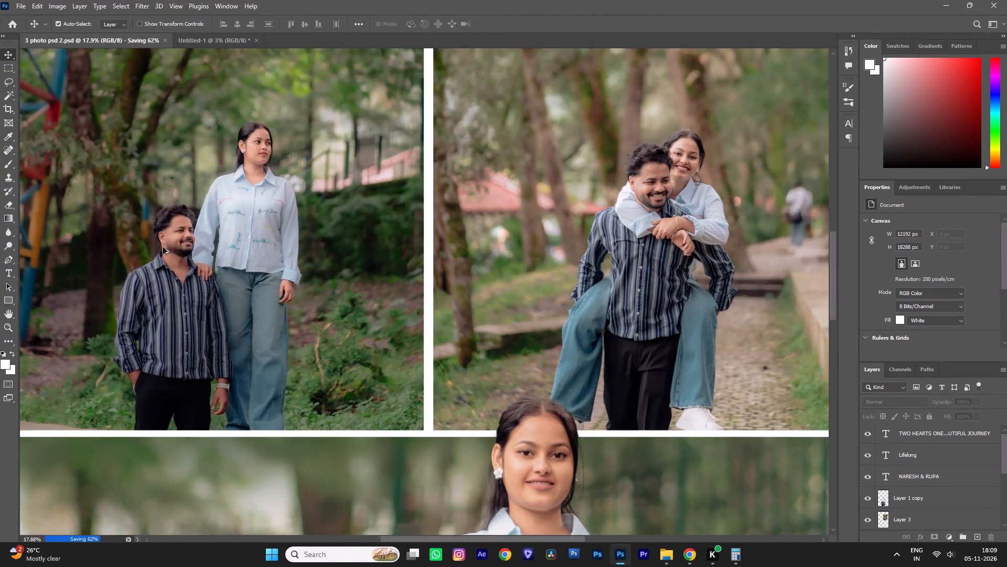
alt+scroll(163, 247, up, 1)
right_click(176, 261)
click(194, 268)
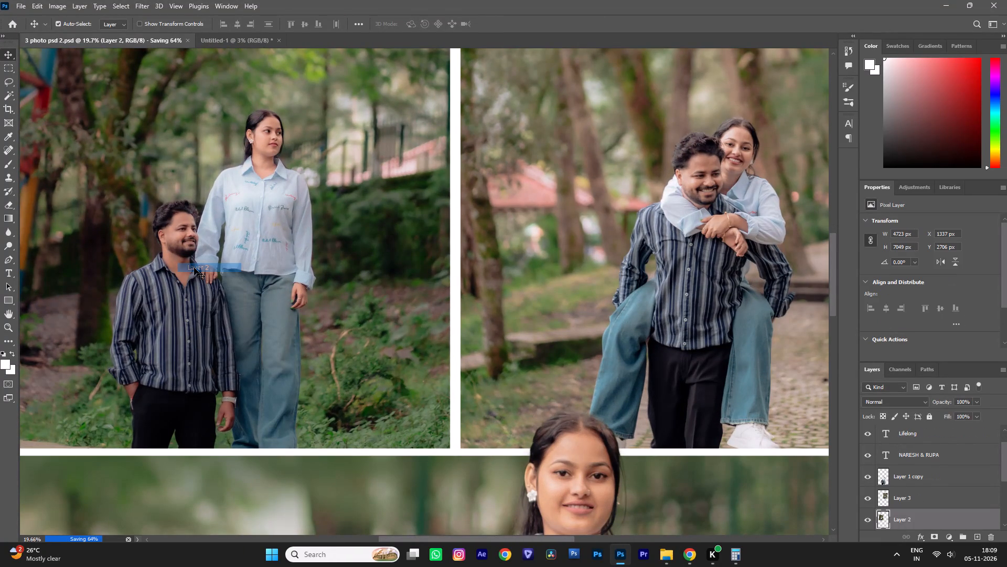
key(ctrl+l)
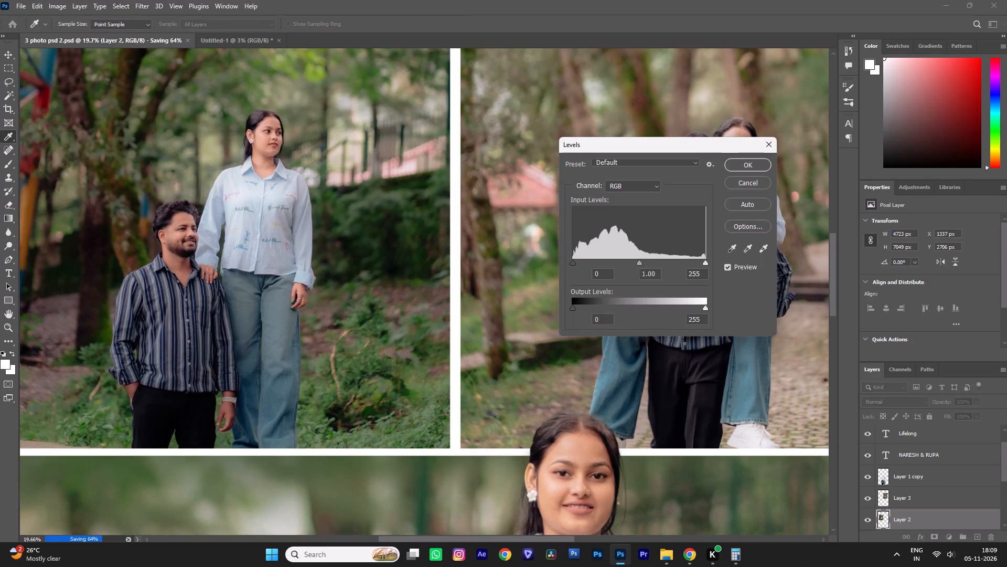
click(694, 271)
scroll(697, 272, down, 7)
scroll(705, 278, up, 5)
scroll(705, 278, down, 5)
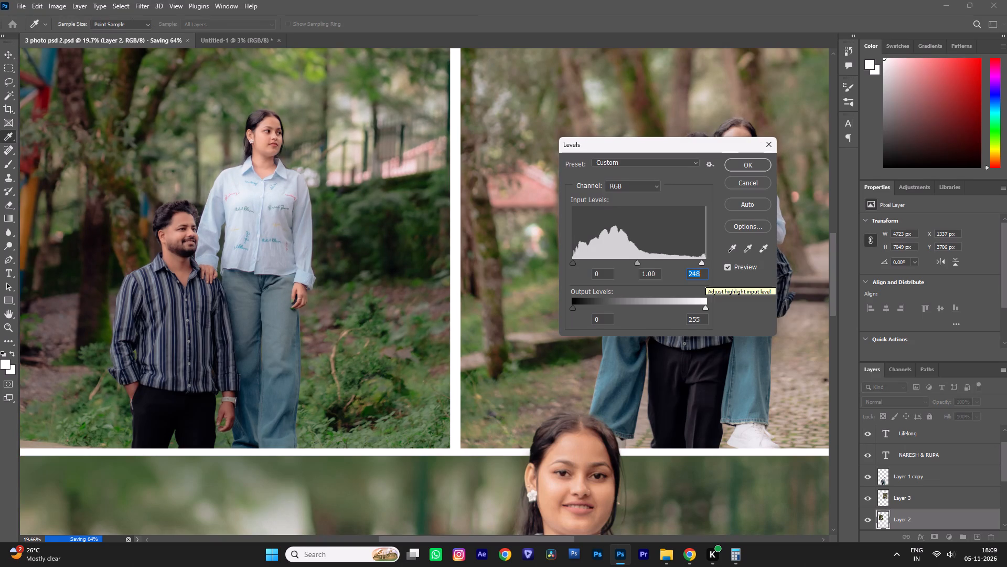
click(654, 279)
scroll(654, 279, up, 6)
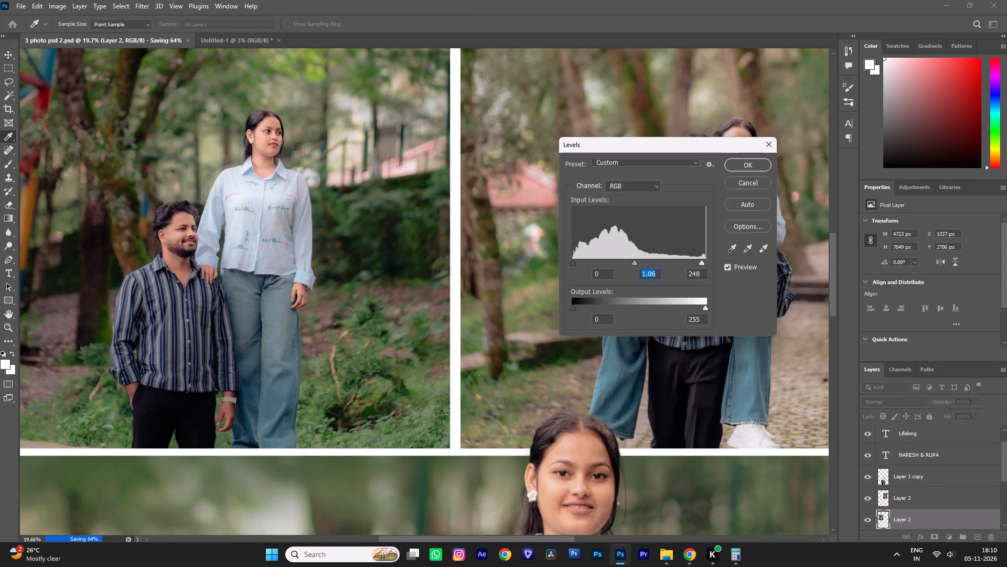
key(Return)
Examine the brightened photo beside the other framed photo, the cut-out couple, and the whole poster composition.
alt+scroll(605, 245, down, 5)
key(space)
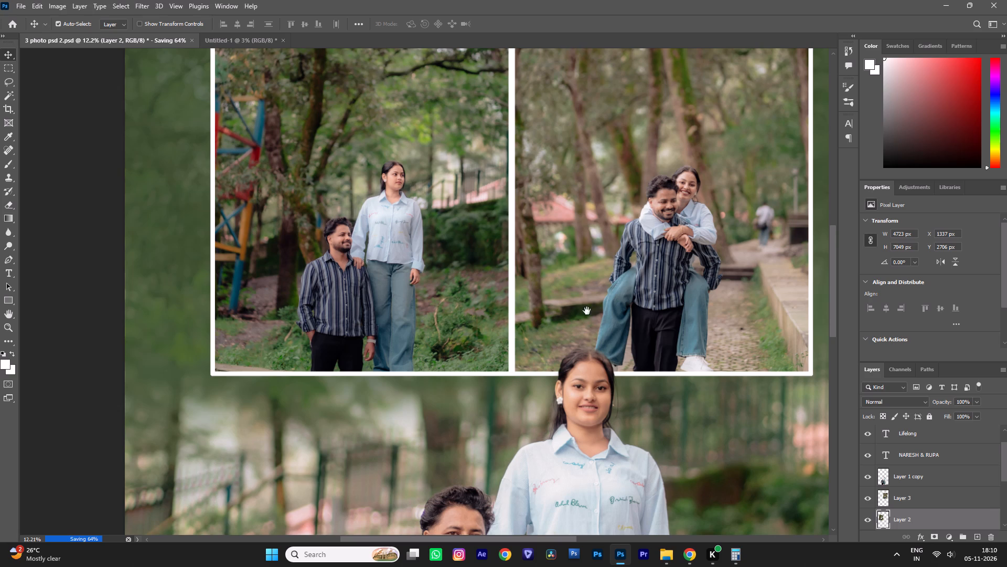
alt+scroll(585, 309, down, 5)
key(space)
key(space)
key(space)
key(space)
key(space)
key(space)
key(space)
key(space)
key(space)
key(space)
key(space)
key(space)
scroll(667, 301, down, 2)
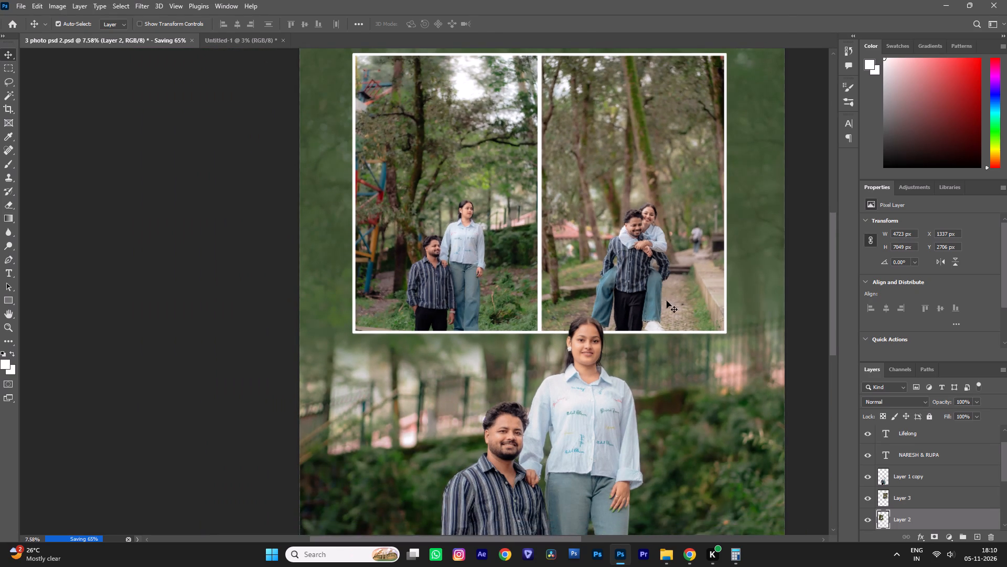
alt+scroll(666, 301, down, 6)
key(space)
key(space)
key(space)
key(space)
key(space)
key(space)
key(space)
drag(705, 317, 501, 295)
alt+scroll(502, 293, up, 3)
key(space)
drag(459, 287, 500, 307)
alt+scroll(518, 306, down, 6)
key(space)
key(space)
key(space)
key(space)
key(space)
key(space)
key(space)
drag(587, 341, 535, 296)
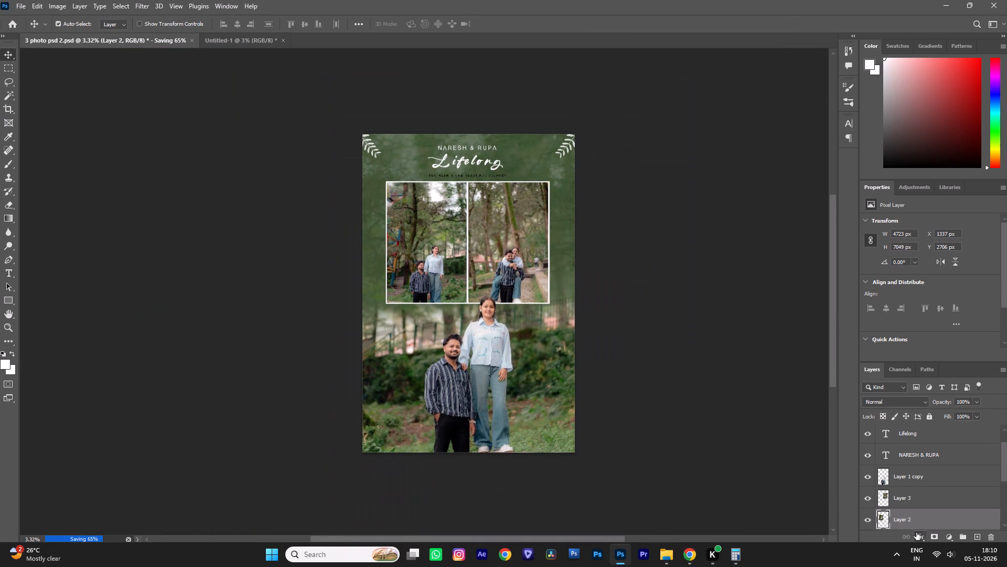
Compare the poster with the green background layer, Layer 4, hidden and shown.
scroll(918, 508, down, 5)
click(860, 477)
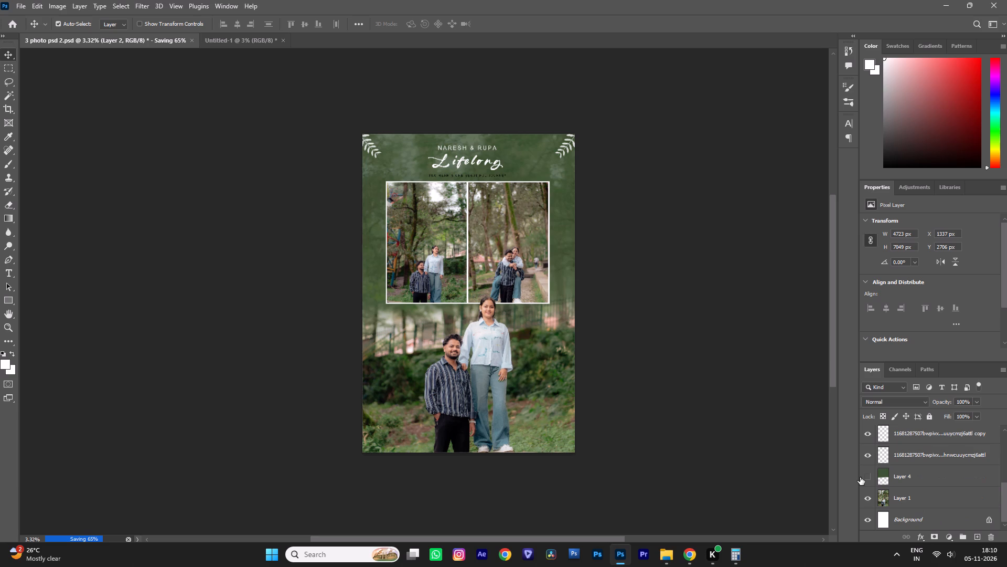
click(860, 477)
double_click(860, 477)
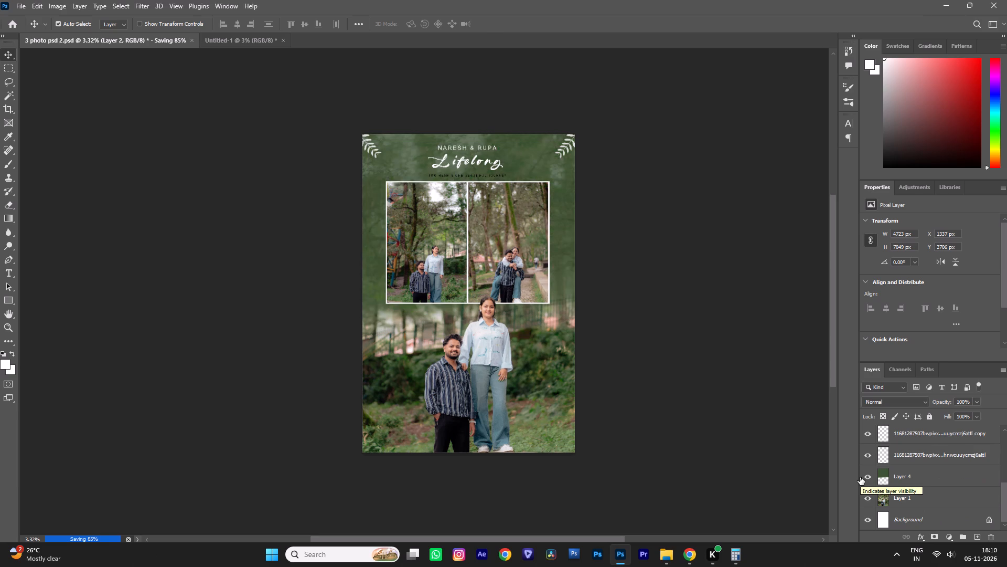
alt+scroll(680, 284, up, 2)
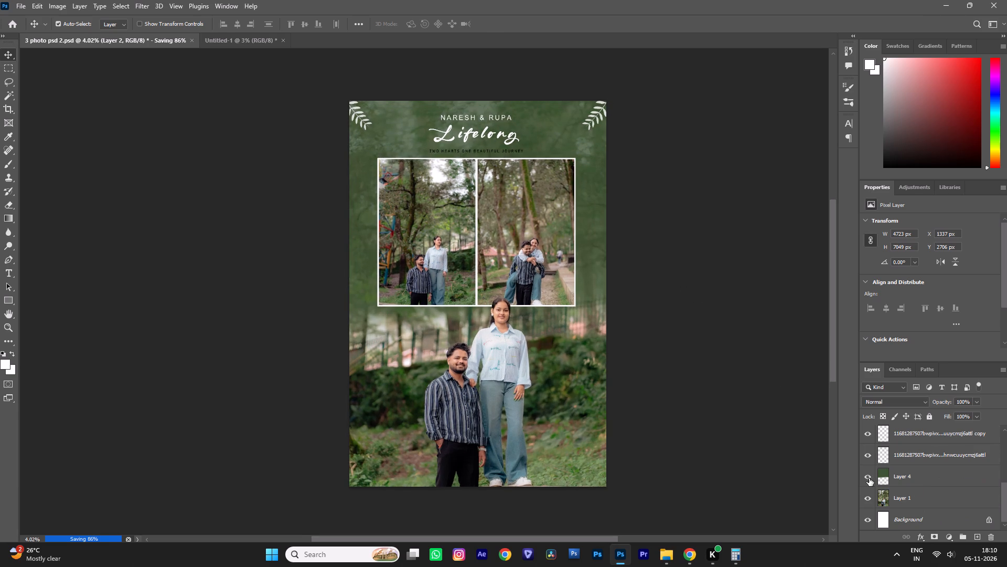
click(869, 478)
click(869, 478)
Create a new empty layer directly above Layer 4 and add a layer mask to it.
click(944, 468)
click(972, 539)
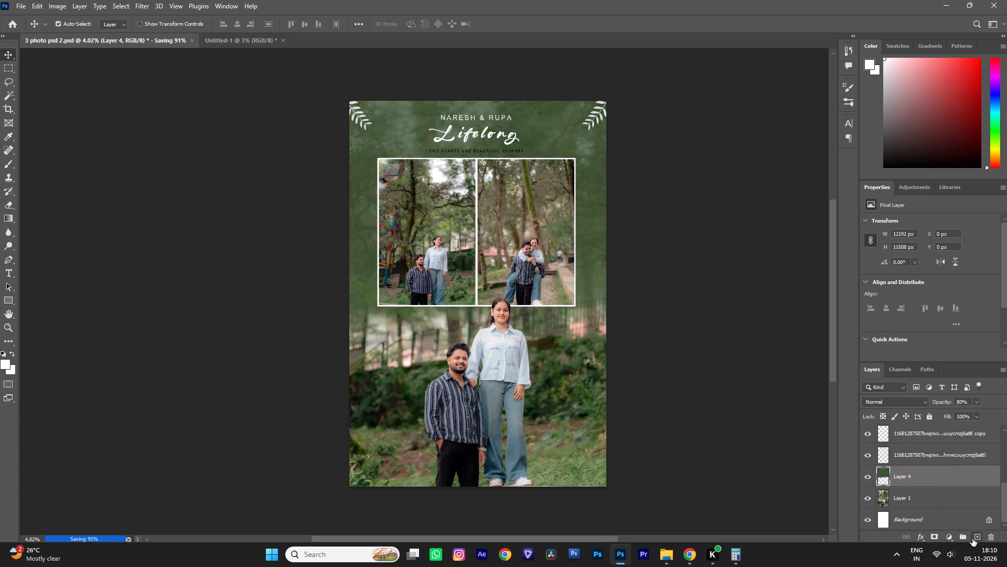
click(933, 539)
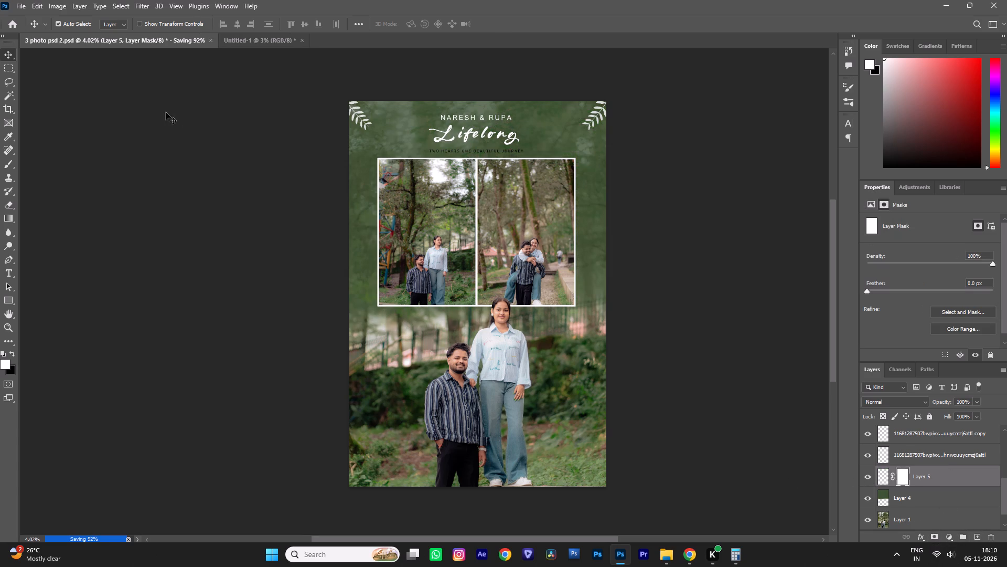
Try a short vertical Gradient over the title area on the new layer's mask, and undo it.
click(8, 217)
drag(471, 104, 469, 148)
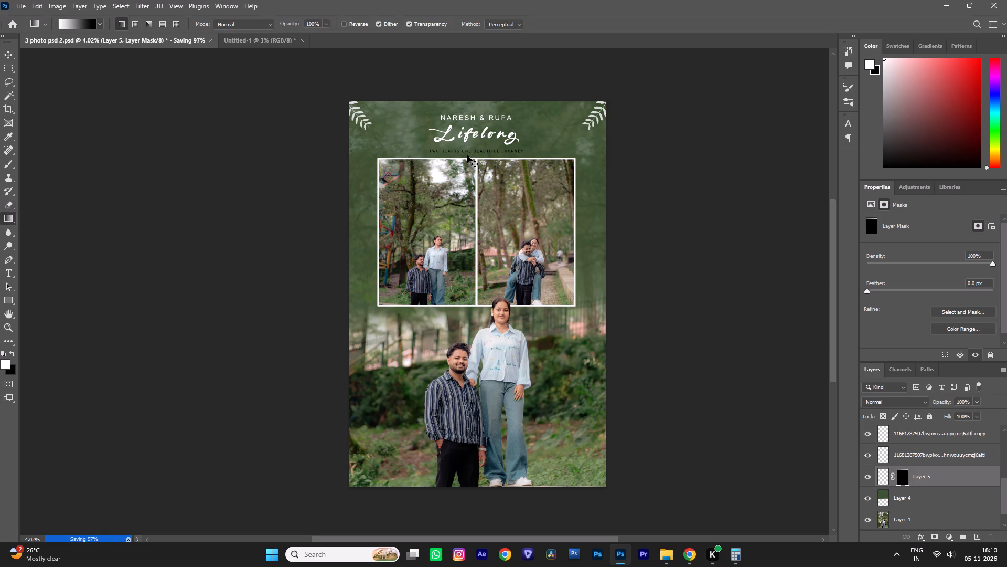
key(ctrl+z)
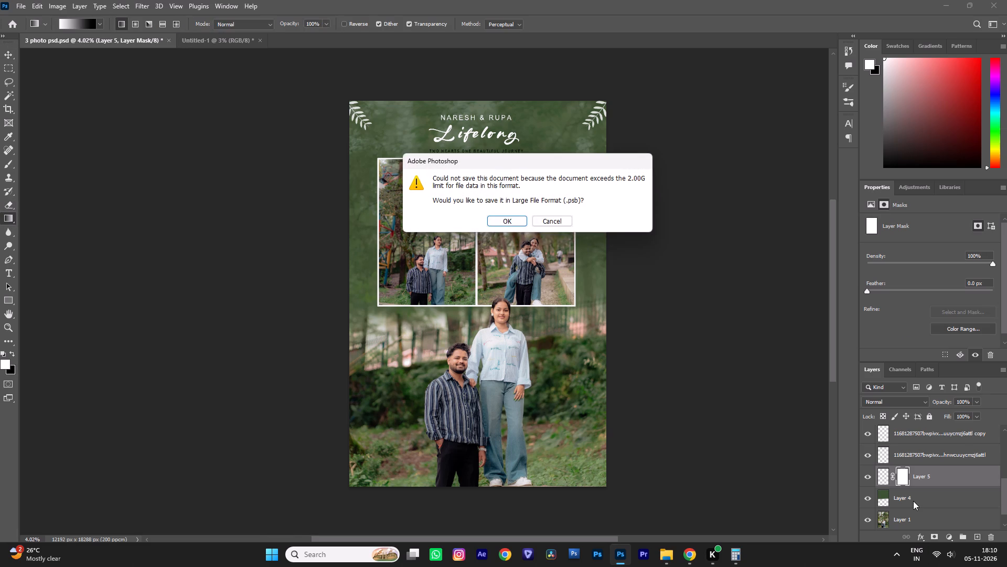
Save the poster in Large Document Format (PSB) as "3 photo psd 2" in the same folder.
click(514, 225)
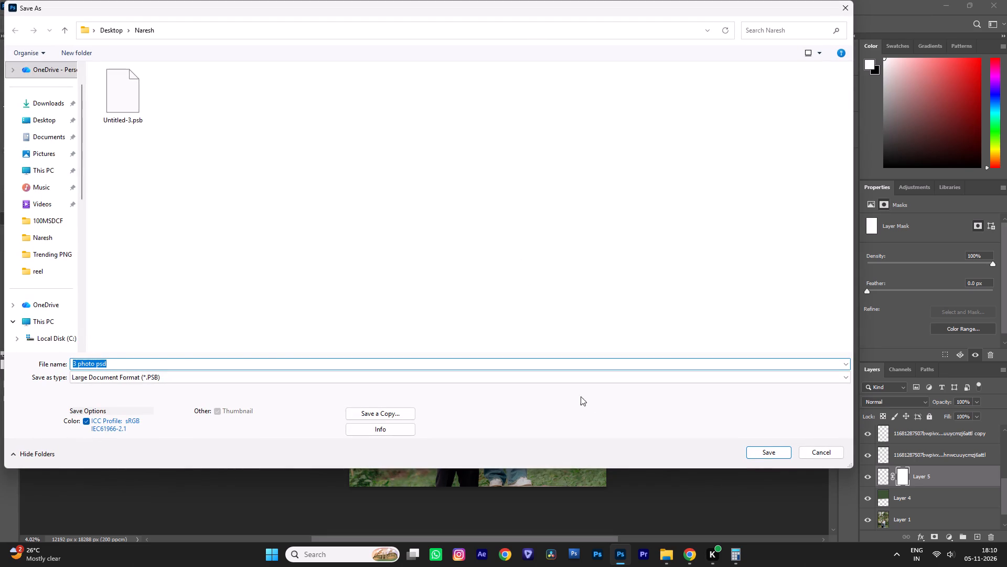
click(136, 362)
click(150, 364)
key(space)
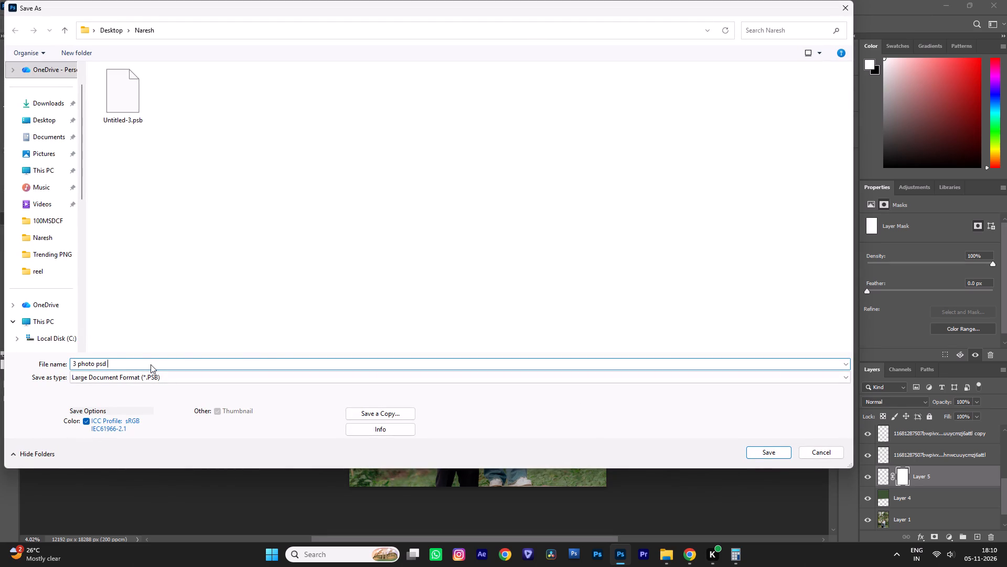
key(2)
key(Return)
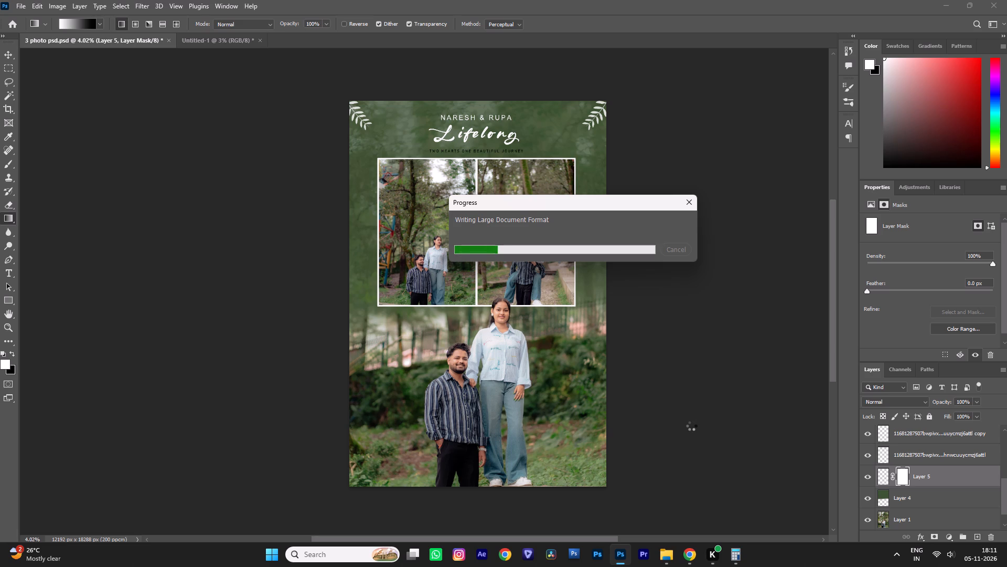
drag(582, 205, 817, 220)
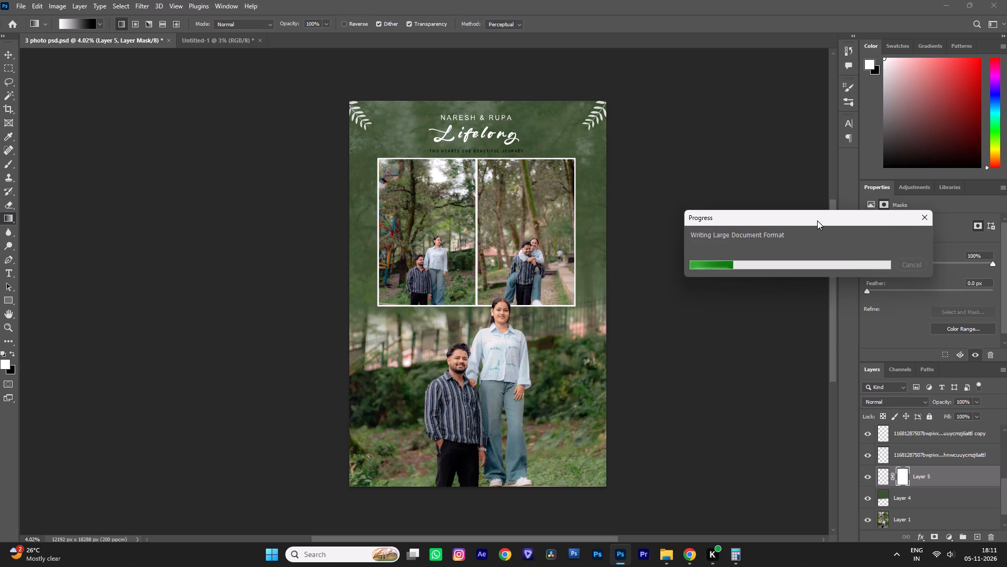
drag(817, 220, 856, 220)
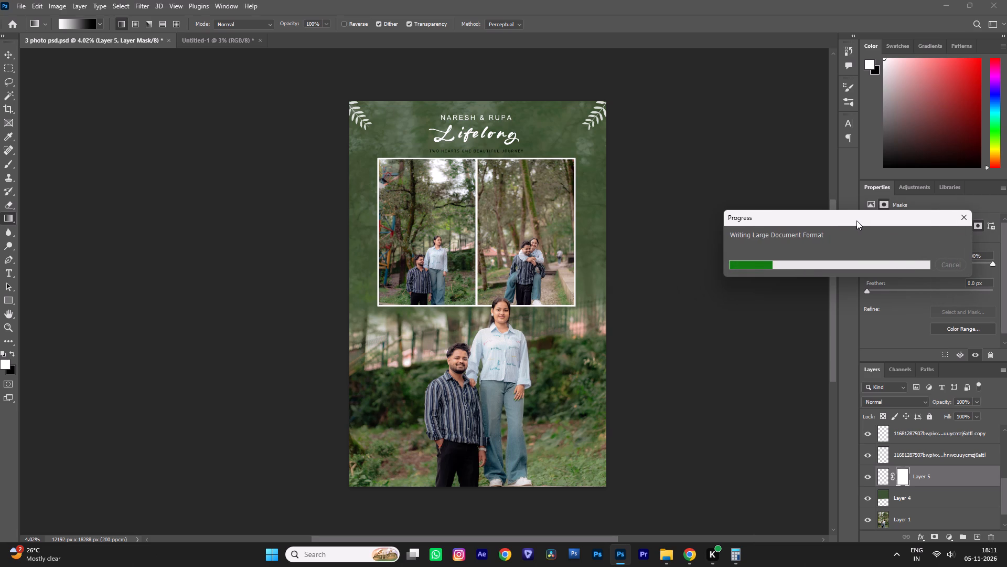
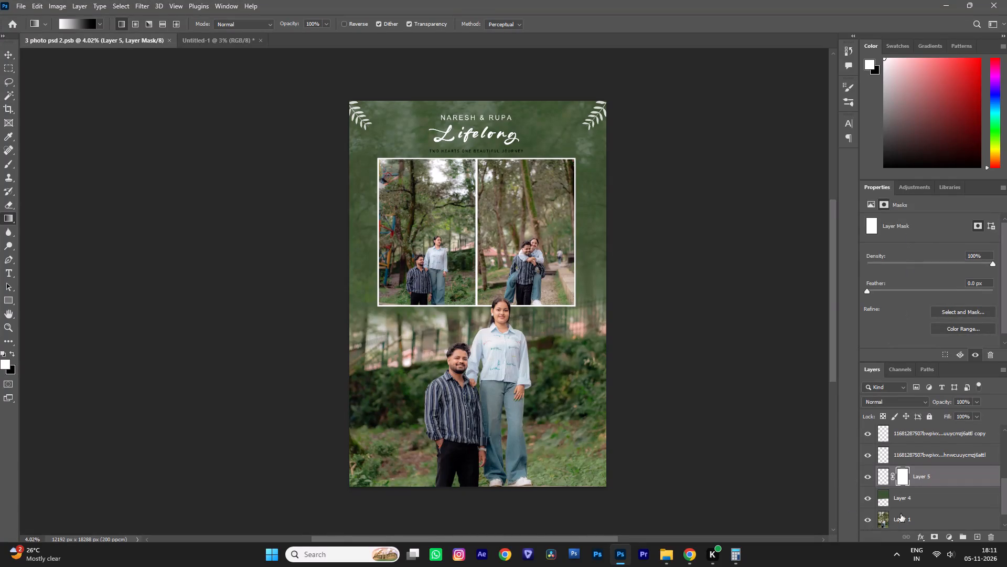
Duplicate the green background layer, Layer 4.
click(912, 504)
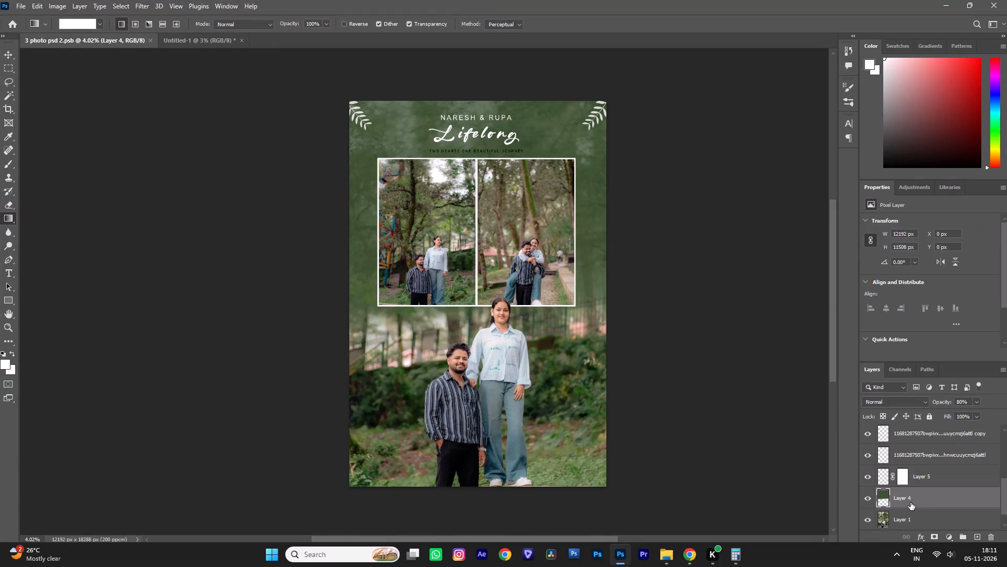
key(ctrl+t)
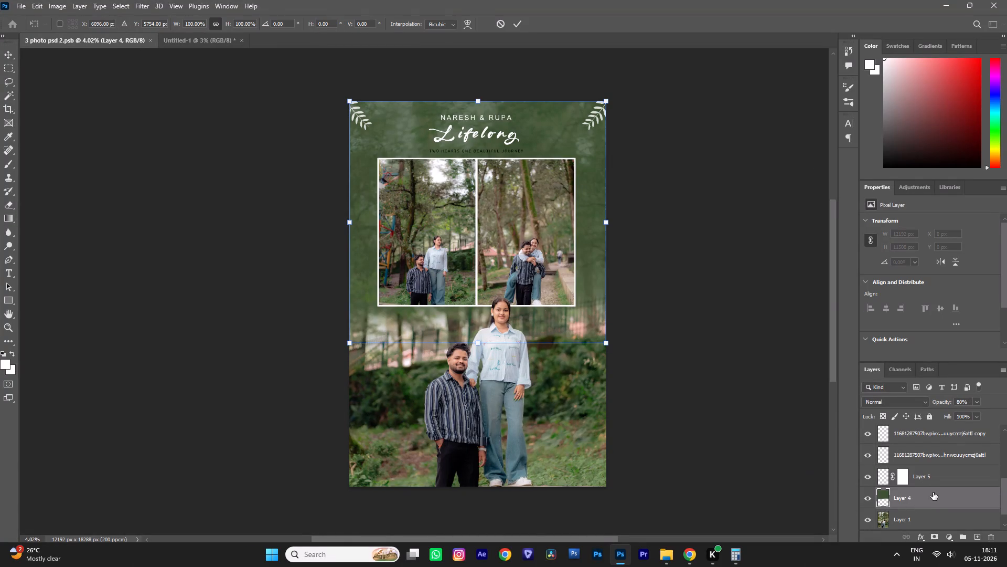
click(937, 498)
key(ctrl+j)
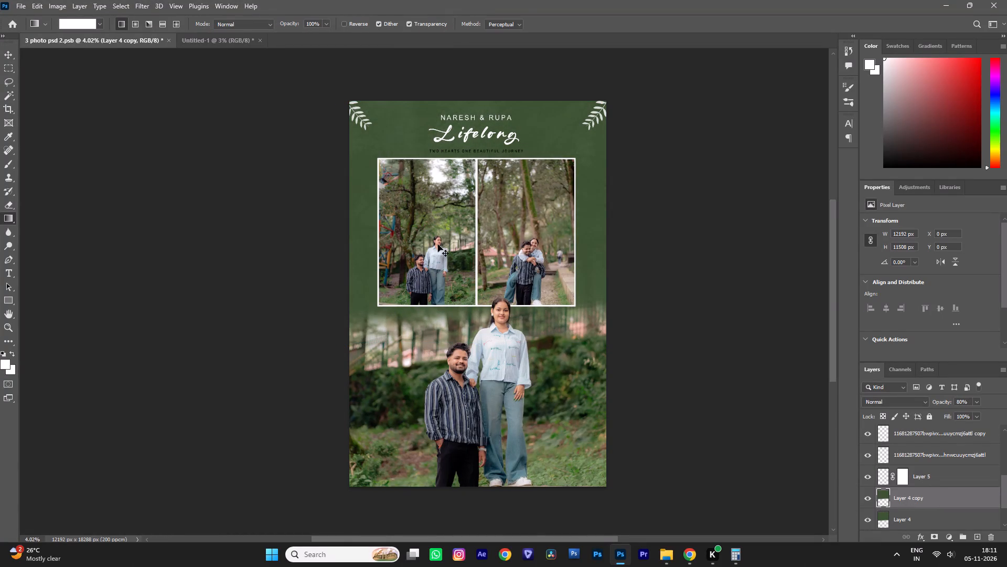
Free Transform the Layer 4 copy: move it up past the poster's top edge, then stretch and skew it to about 115% width and 171% height.
key(ctrl+t)
drag(509, 277, 502, 77)
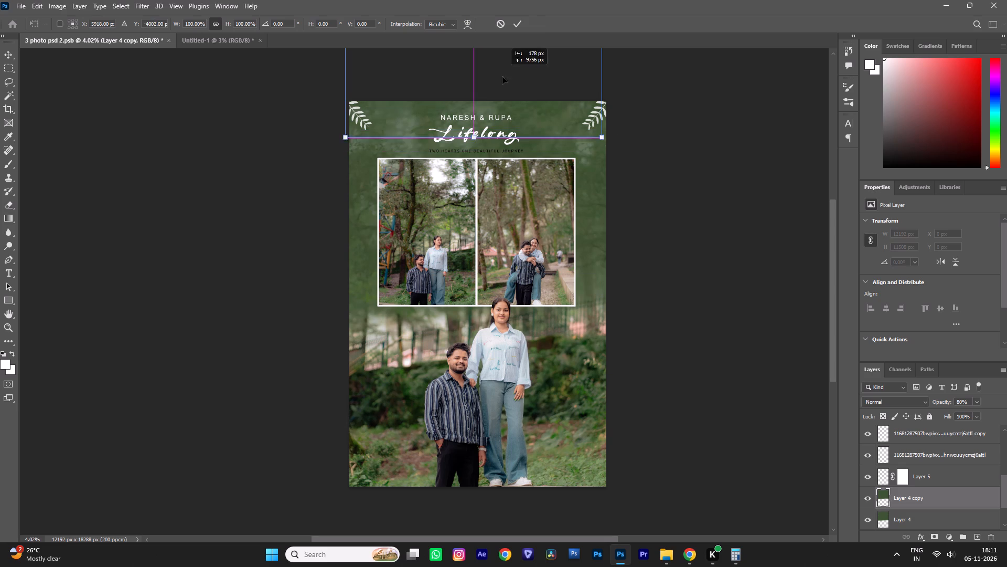
drag(502, 77, 502, 81)
ctrl+drag(474, 149, 477, 252)
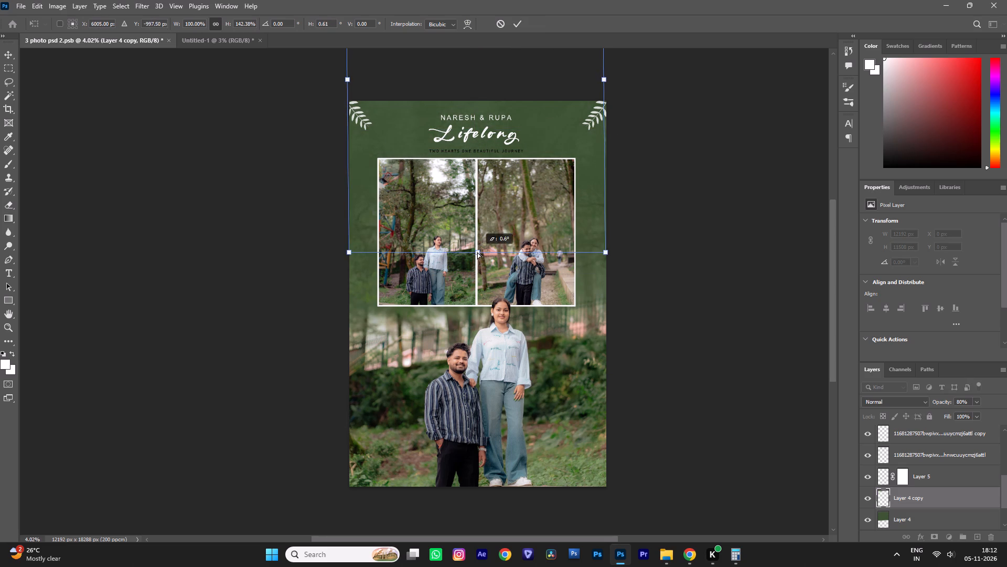
ctrl+drag(477, 252, 475, 313)
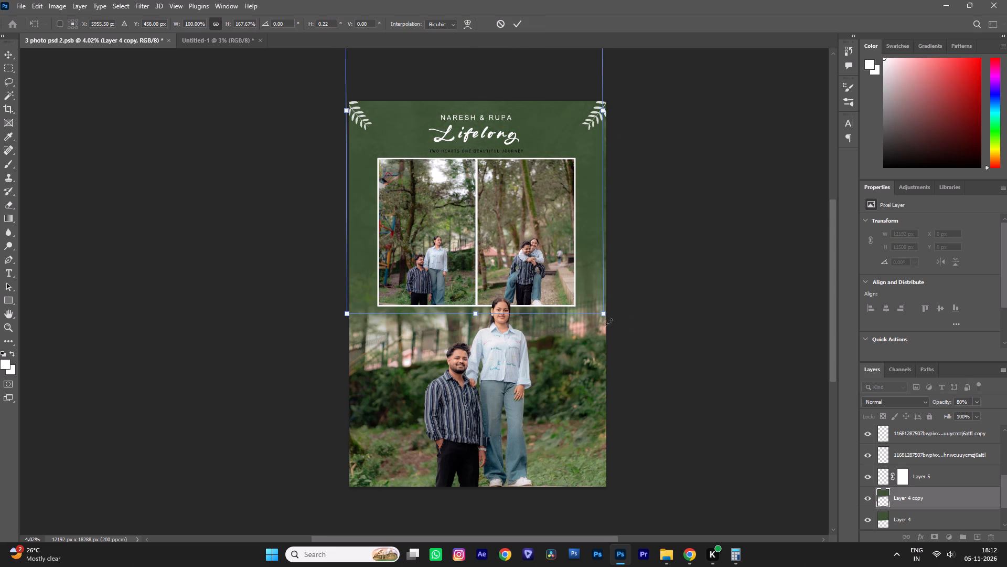
ctrl+drag(603, 313, 641, 321)
Shift the enlarged green copy upward so its lower edge crosses the upper part of the two framed photos, and apply the transform.
drag(604, 301, 602, 140)
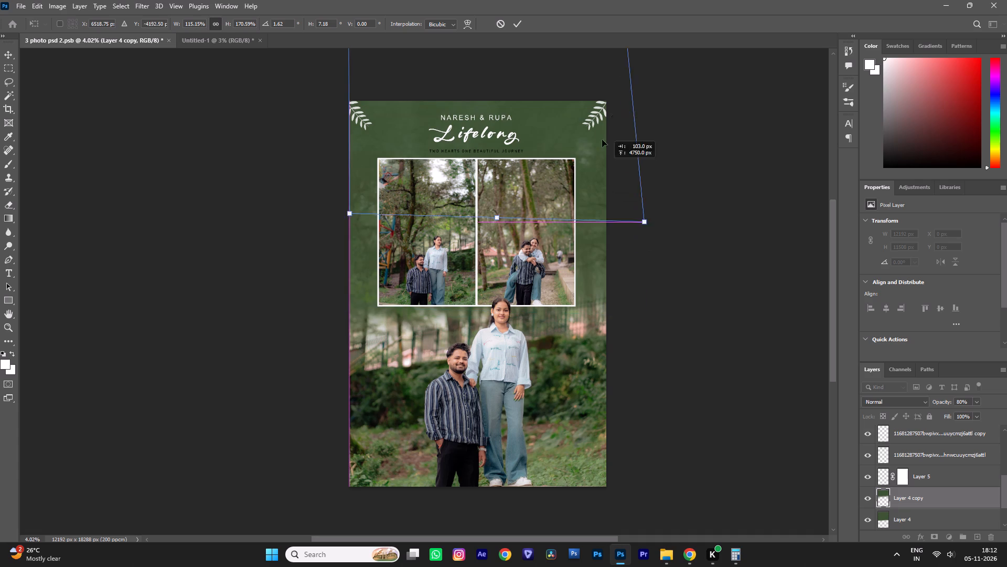
drag(602, 140, 598, 122)
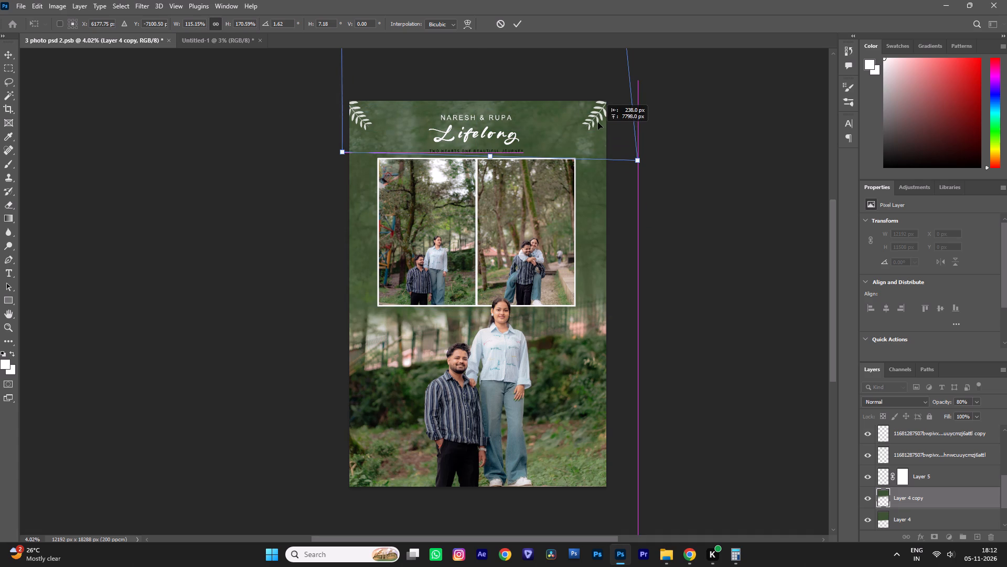
drag(598, 122, 598, 161)
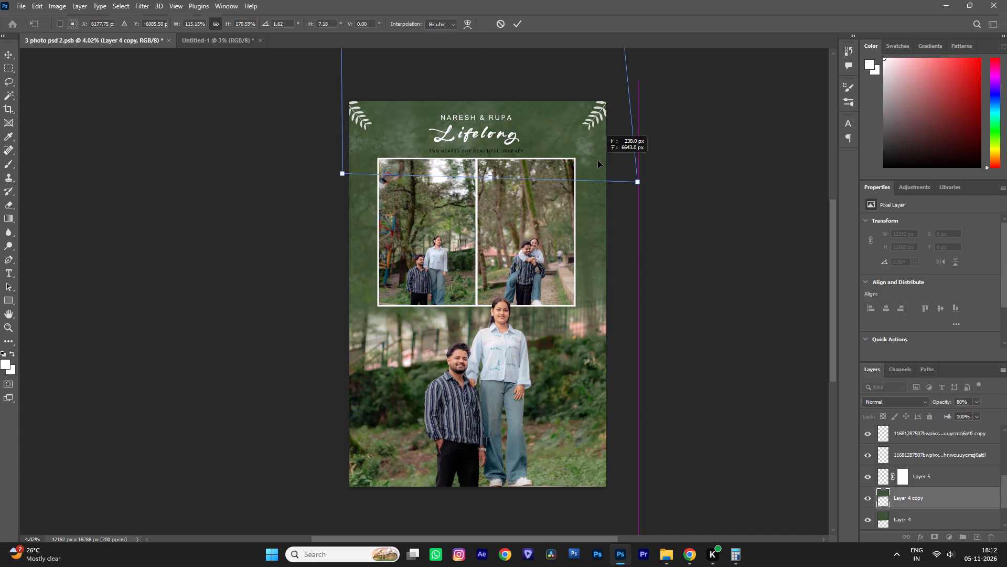
drag(598, 161, 599, 193)
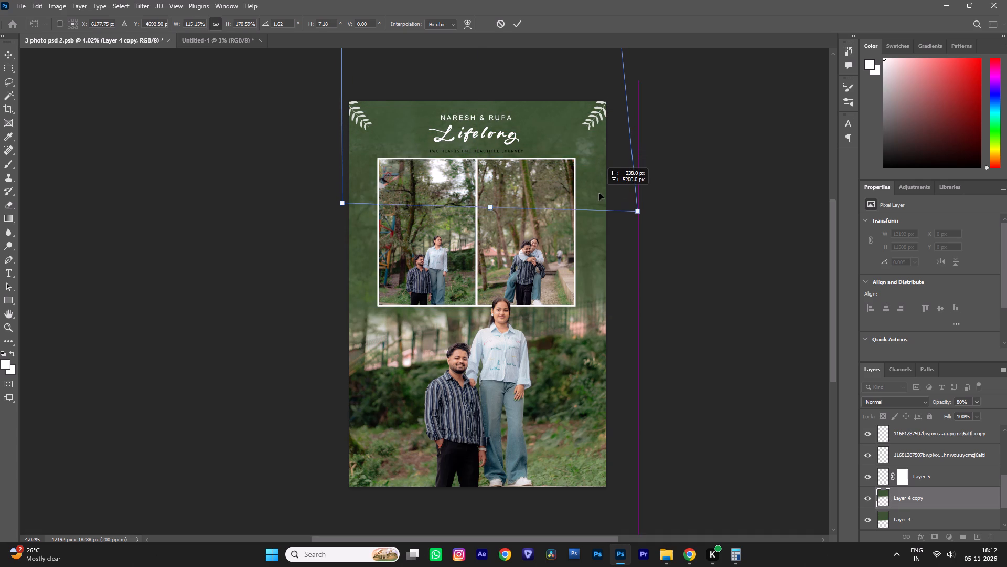
drag(599, 193, 599, 188)
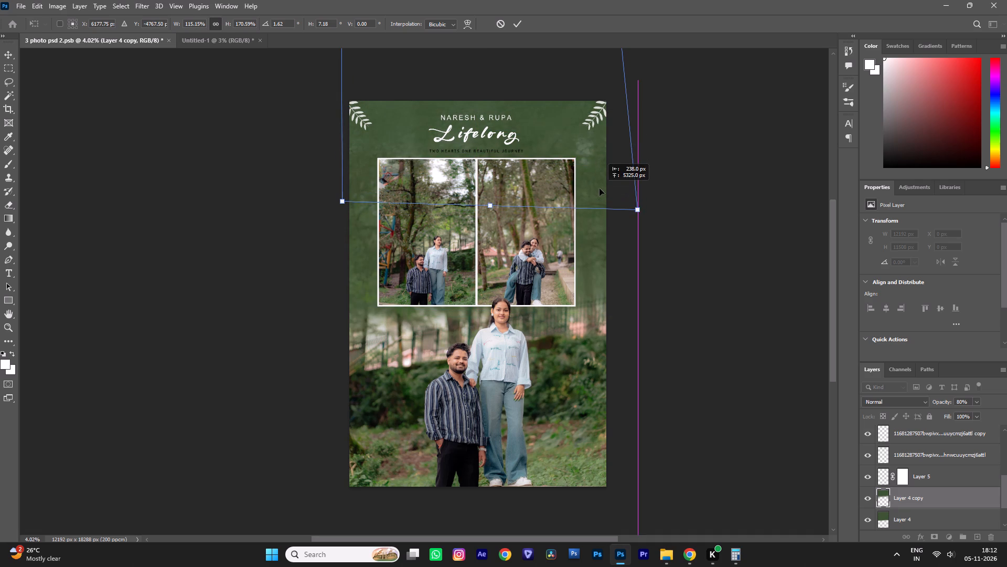
drag(599, 188, 599, 196)
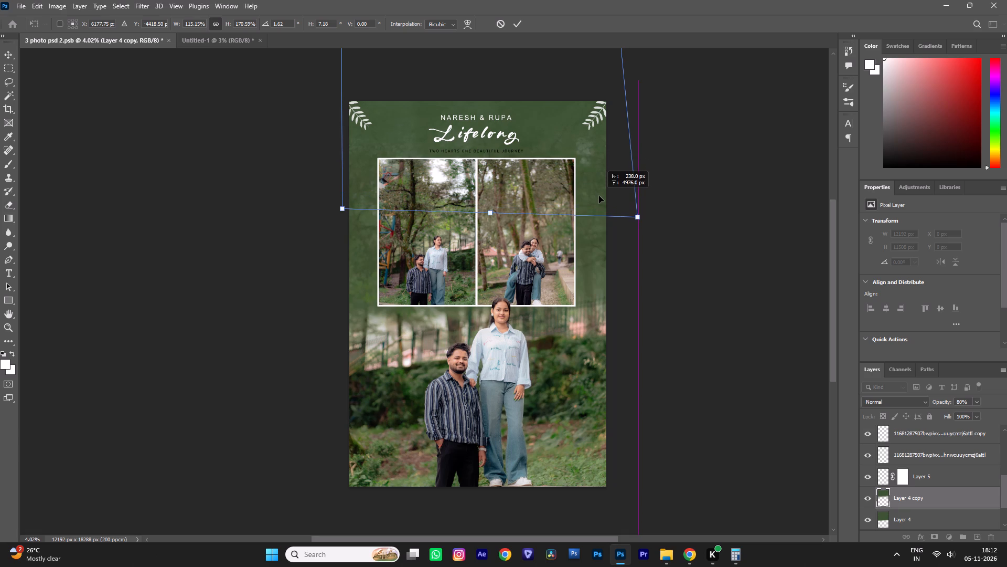
drag(599, 196, 599, 196)
drag(601, 192, 591, 211)
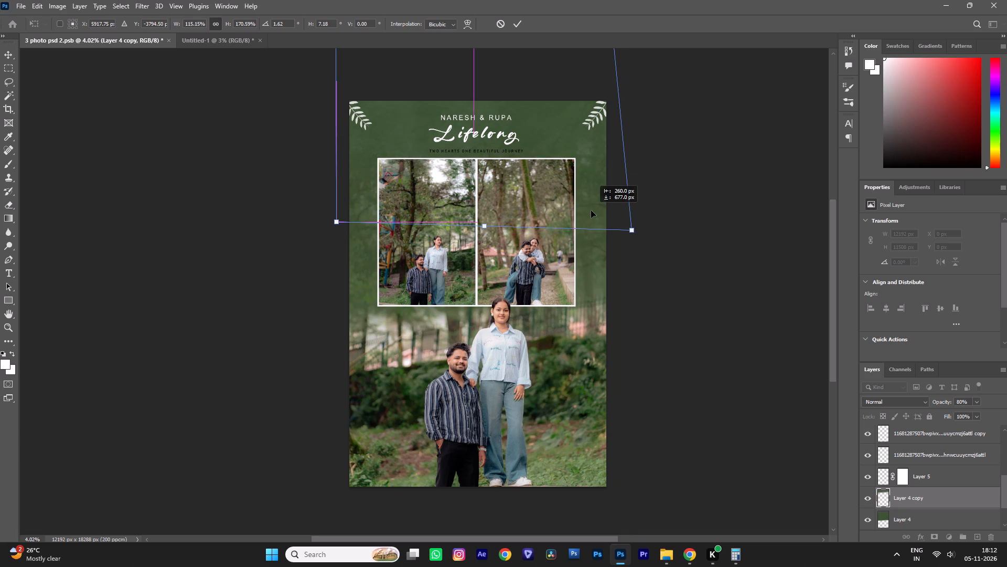
drag(591, 211, 591, 186)
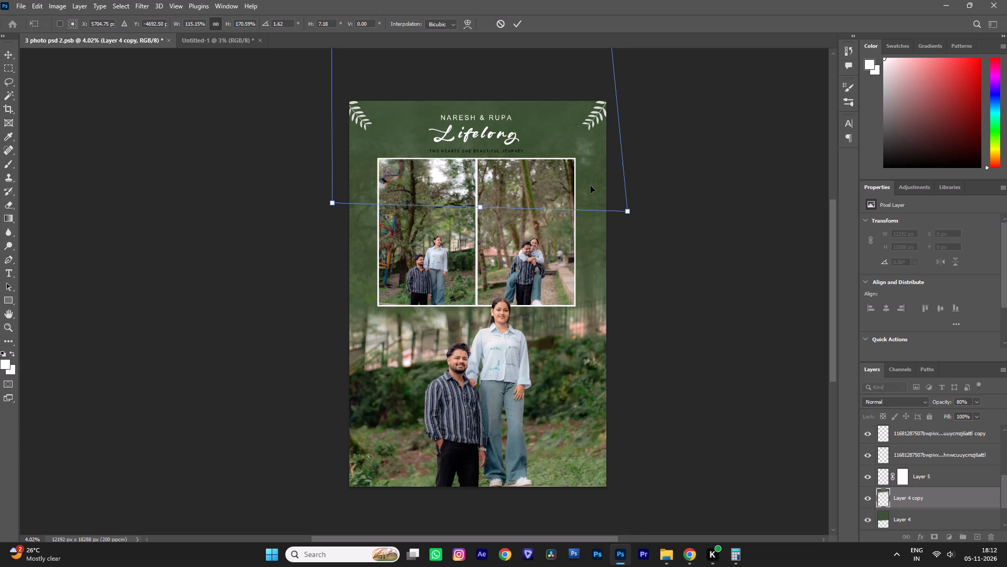
key(Return)
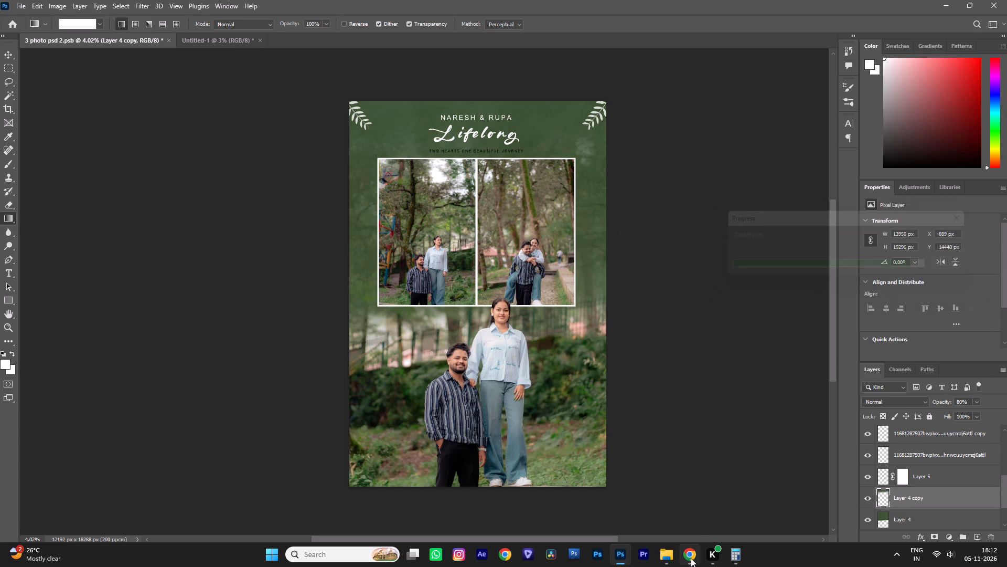
Set the opacity of the Layer 4 copy to 86%.
click(975, 399)
click(970, 413)
drag(969, 412, 926, 410)
drag(926, 410, 978, 413)
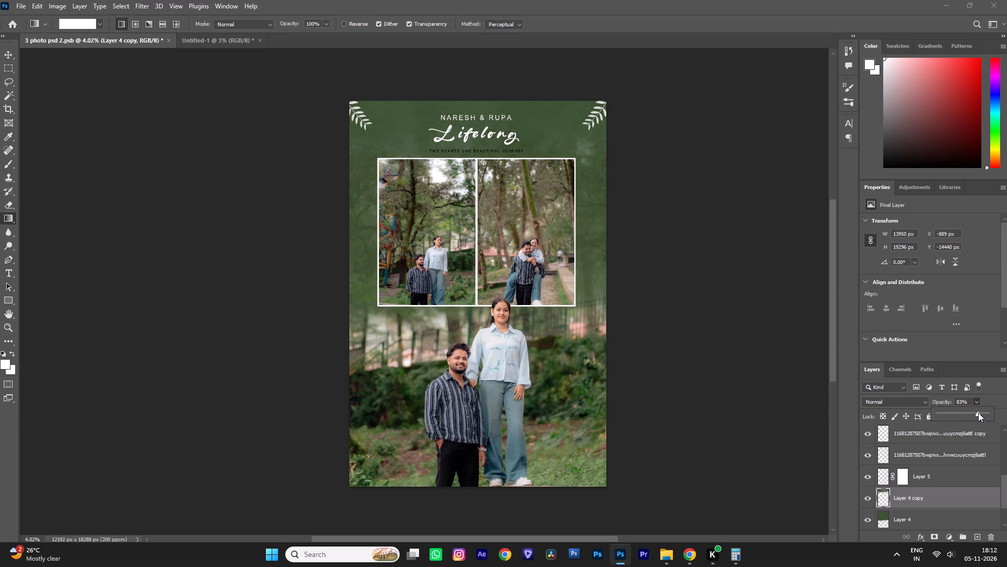
drag(978, 413, 990, 413)
drag(990, 413, 980, 414)
click(827, 566)
Save the poster file with the added green layer.
click(233, 136)
key(ctrl+s)
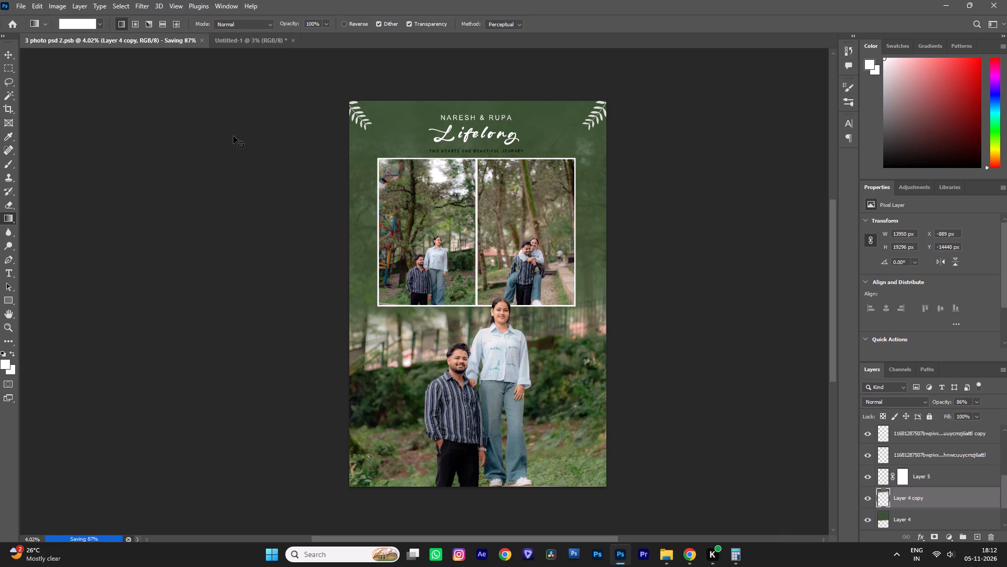